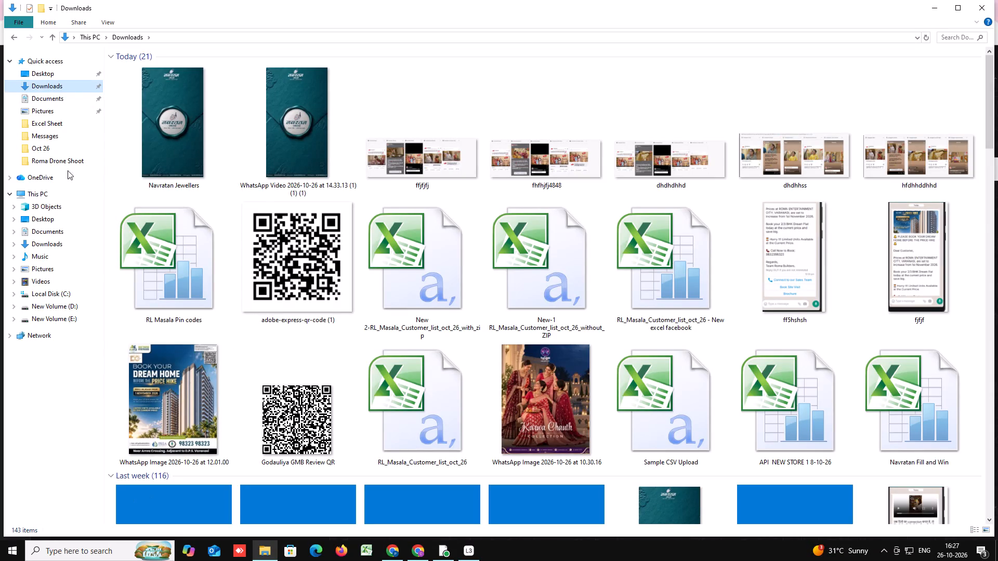
# Open the Sample CSV Upload file from the Downloads folder and dismiss the document recovery list.
pyautogui.click(58, 96)
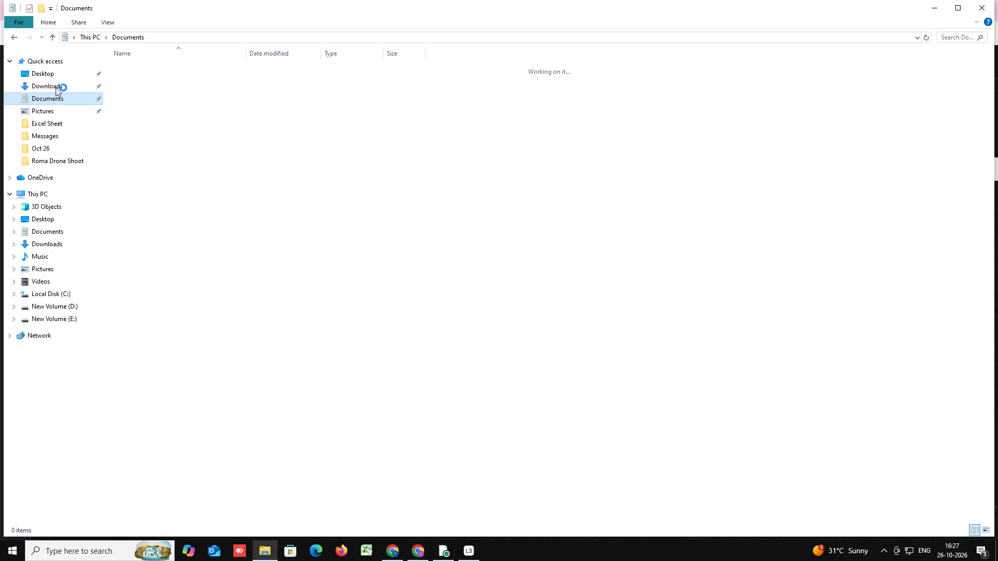
pyautogui.click(56, 87)
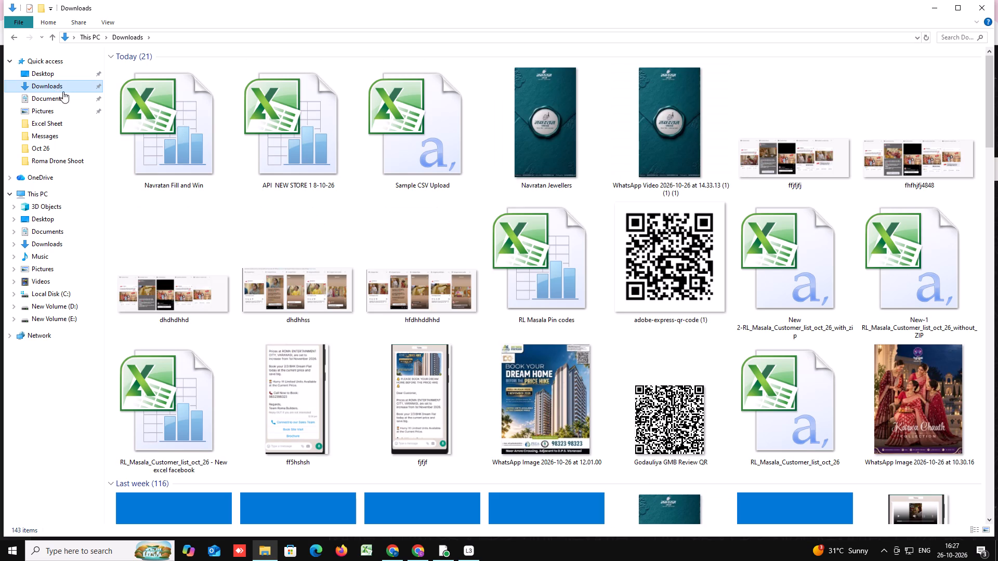
pyautogui.doubleClick(422, 153)
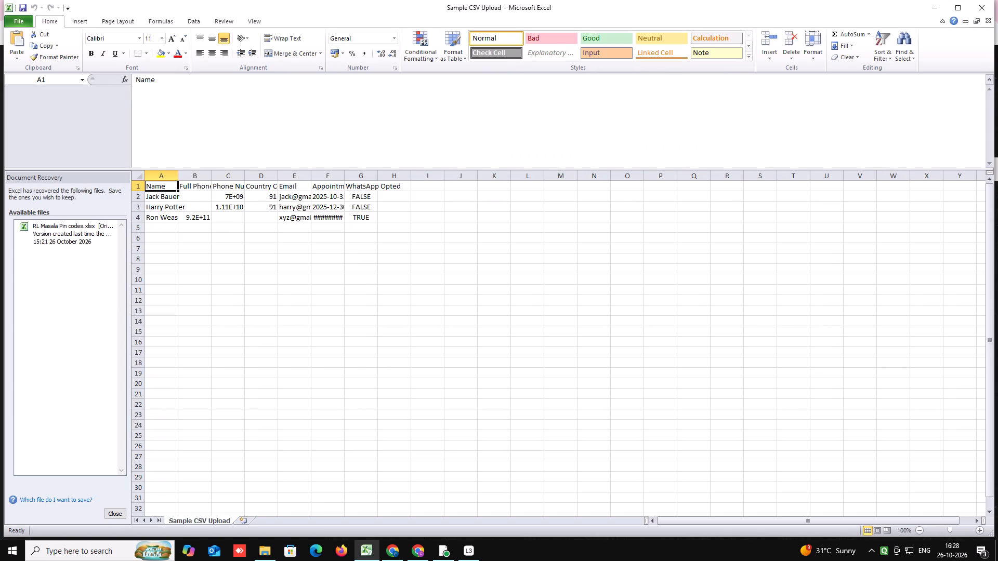
pyautogui.click(277, 278)
pyautogui.click(114, 511)
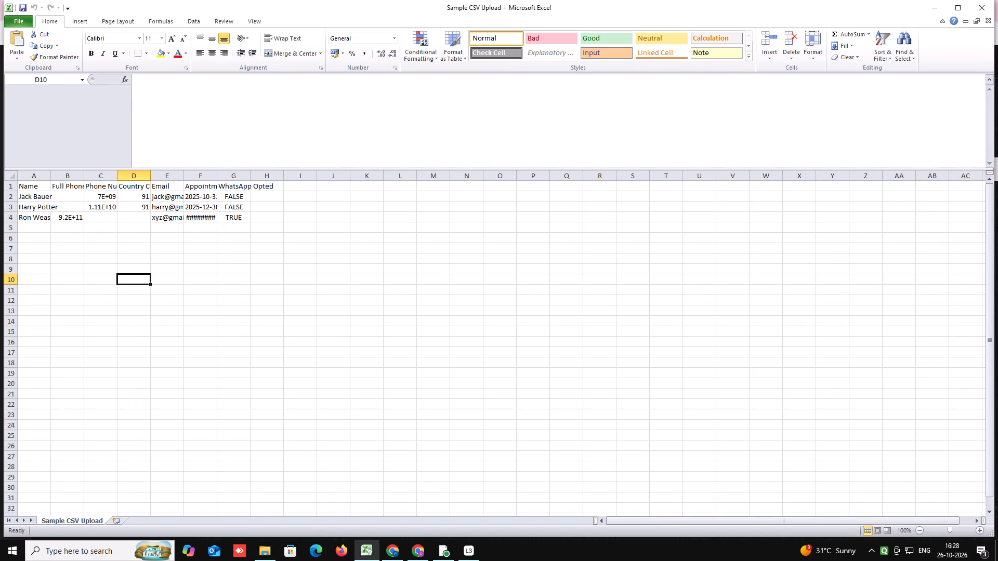
pyautogui.click(291, 265)
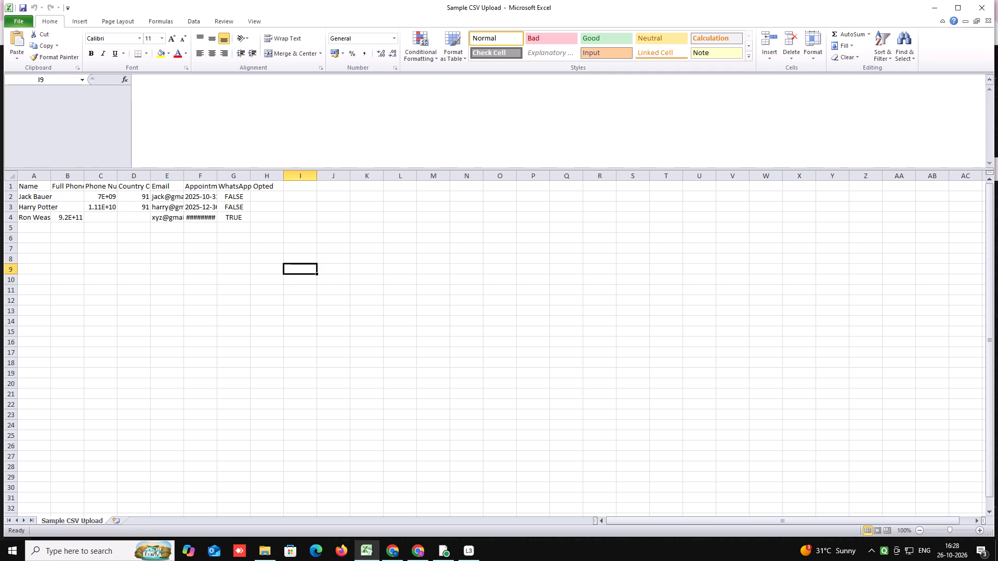
pyautogui.click(111, 296)
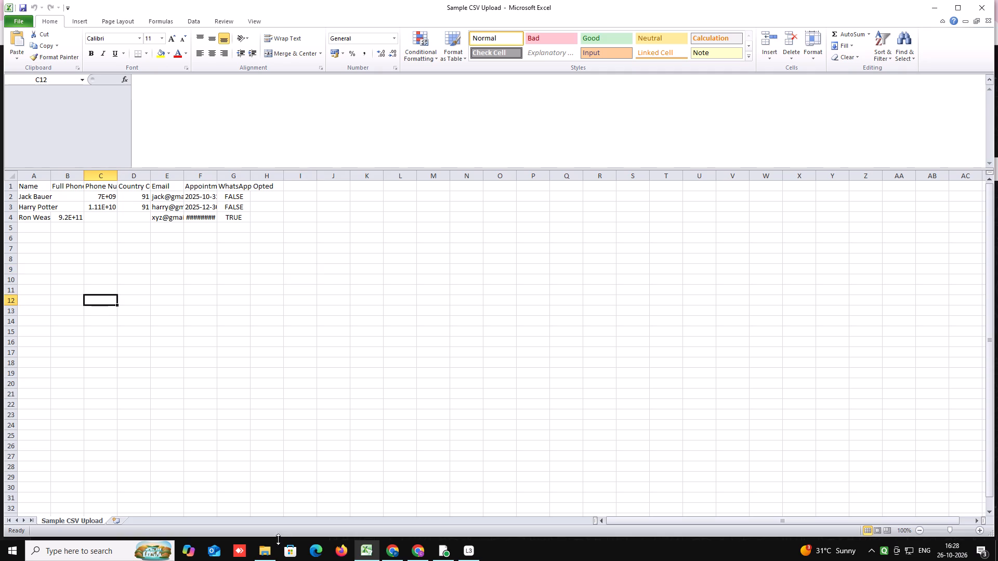
# Open the API NEW STORE 1 8-10-26 workbook from Downloads and go to the start of its phone number list.
pyautogui.click(269, 551)
pyautogui.doubleClick(272, 140)
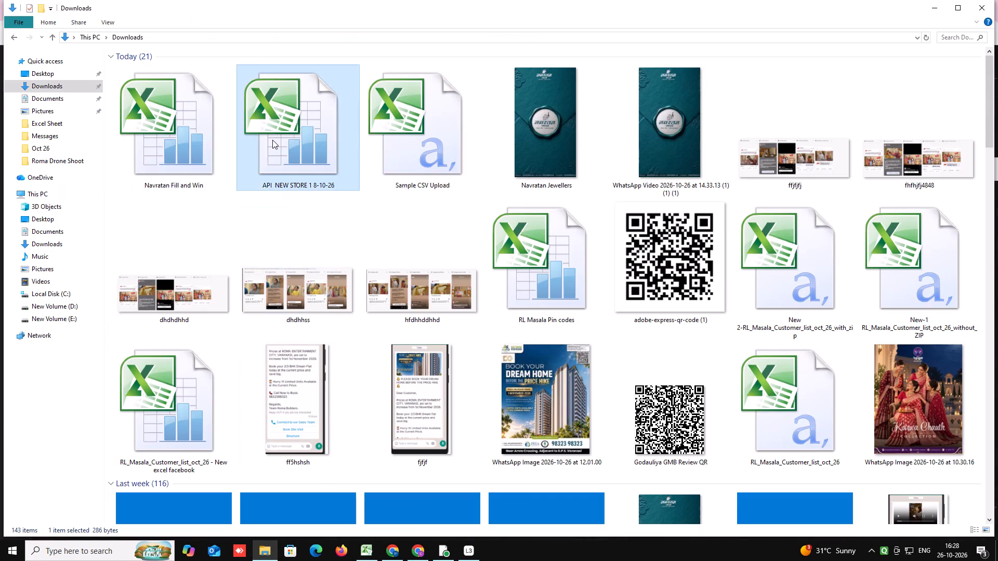
pyautogui.click(180, 262)
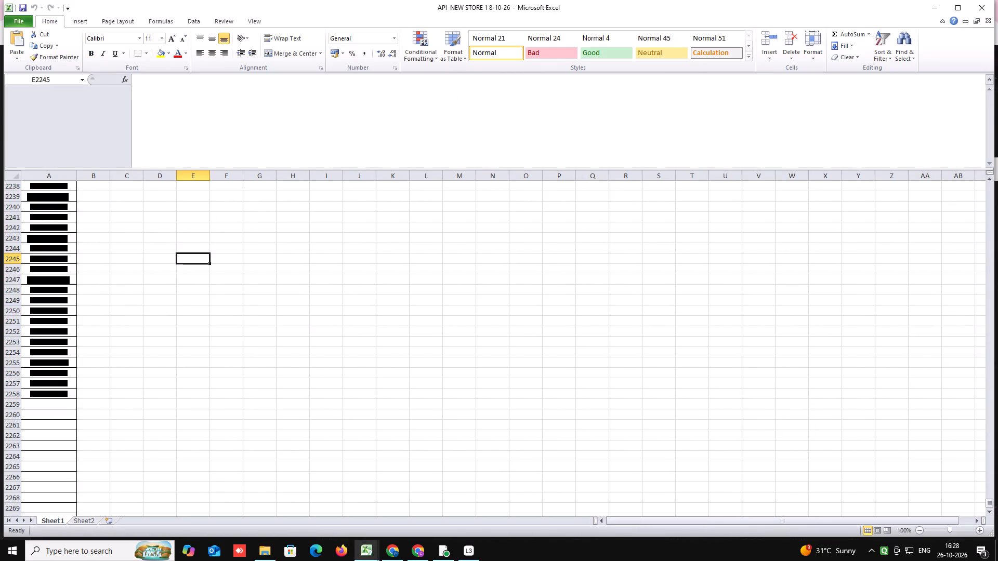
pyautogui.scroll(20, 70, 298)
pyautogui.scroll(4, 70, 298)
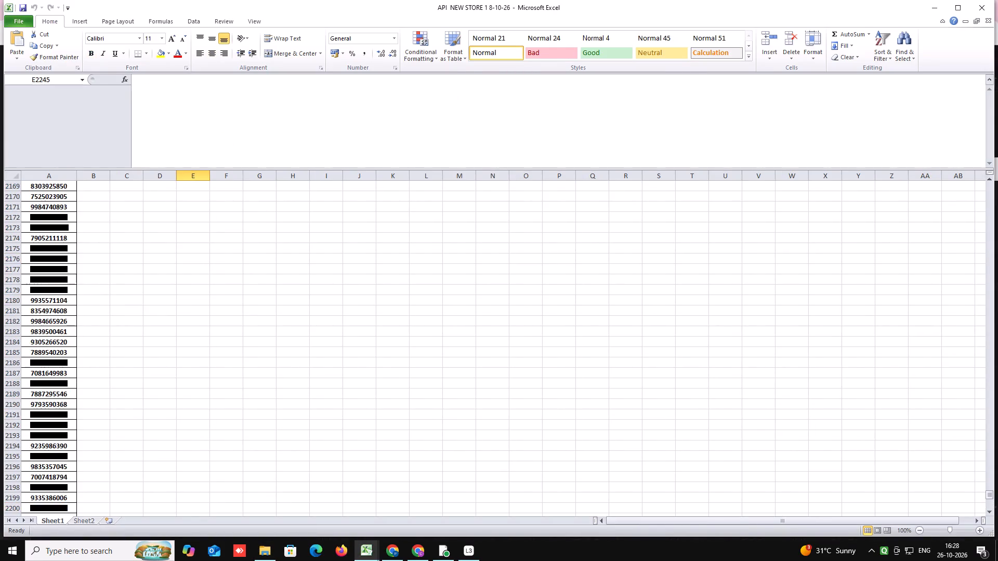
pyautogui.moveTo(991, 492); pyautogui.dragTo(990, 263)
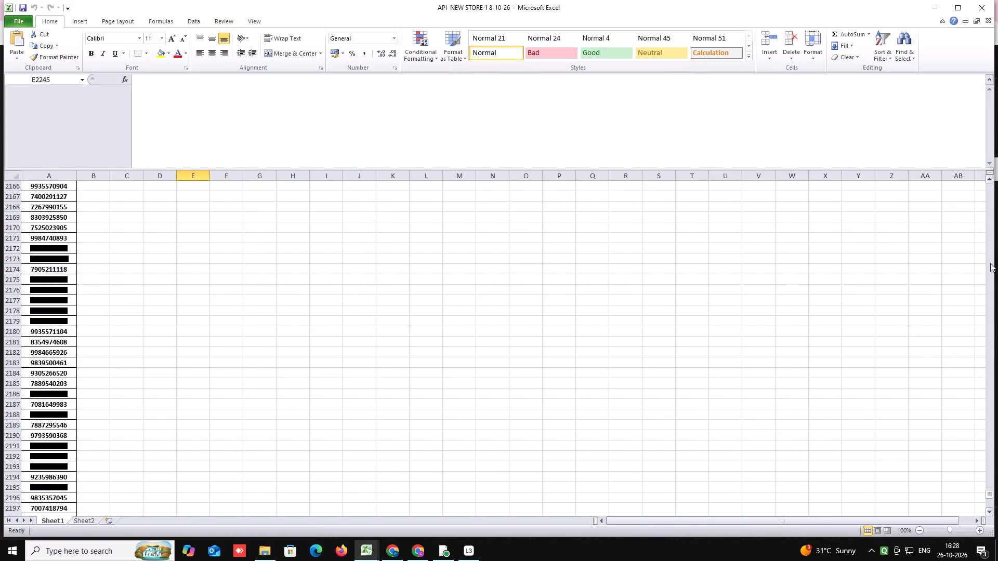
pyautogui.moveTo(990, 263); pyautogui.dragTo(985, 178)
pyautogui.scroll(5, 276, 315)
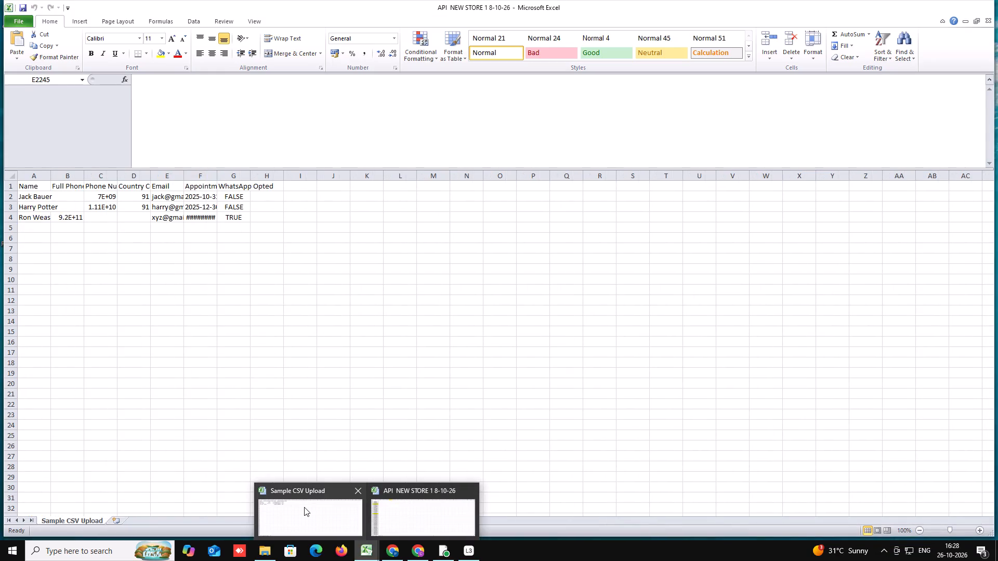
# Check the Phone Number entry in cell C2 of Sample CSV Upload, then return to the API NEW STORE 1 8-10-26 workbook.
pyautogui.click(350, 505)
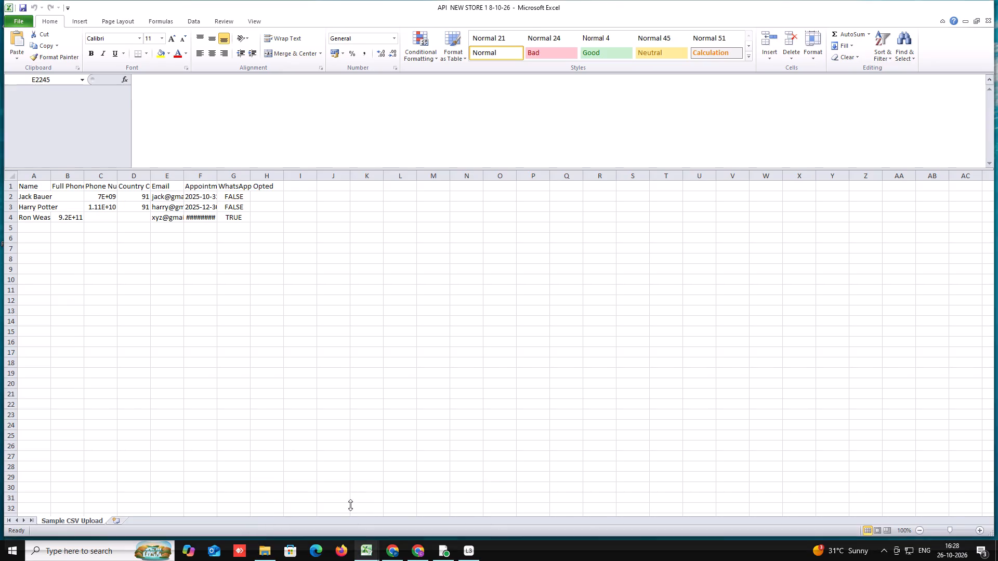
pyautogui.click(98, 198)
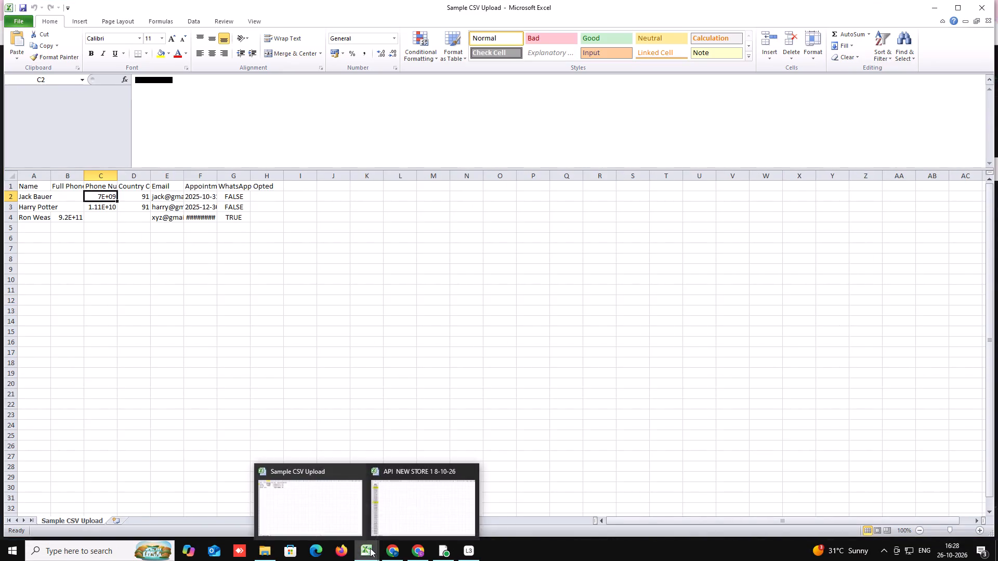
pyautogui.click(414, 500)
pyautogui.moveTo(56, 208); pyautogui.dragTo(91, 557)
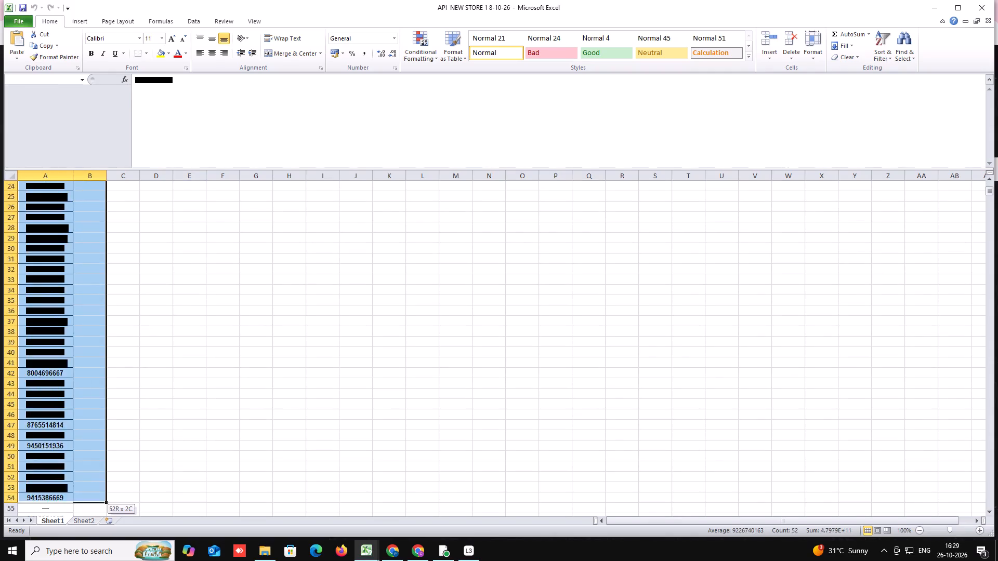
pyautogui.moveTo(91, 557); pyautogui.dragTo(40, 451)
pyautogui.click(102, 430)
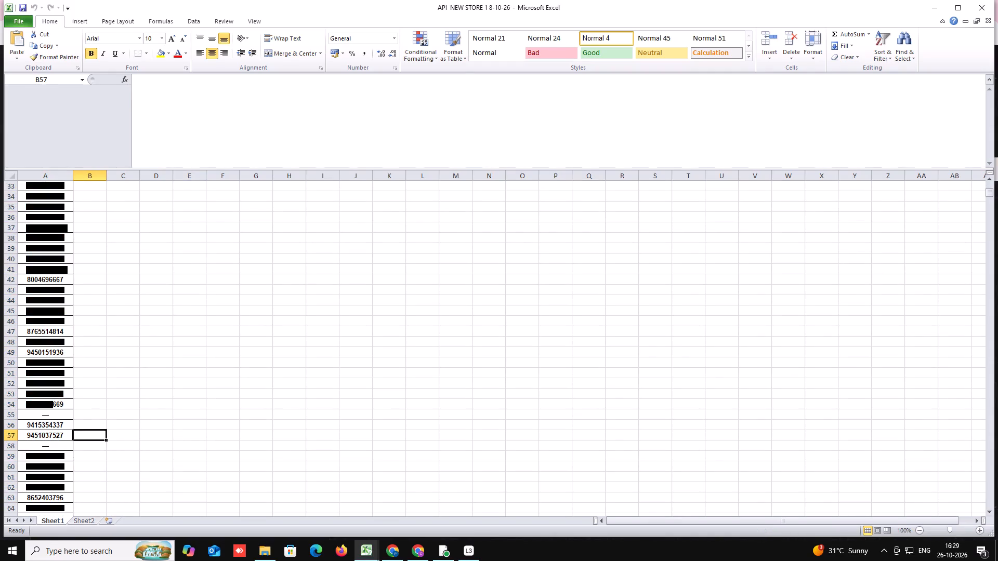
# Delete the entire row 55, which holds only a dash instead of a phone number, on Sheet1.
pyautogui.click(46, 415)
pyautogui.rightClick(46, 415)
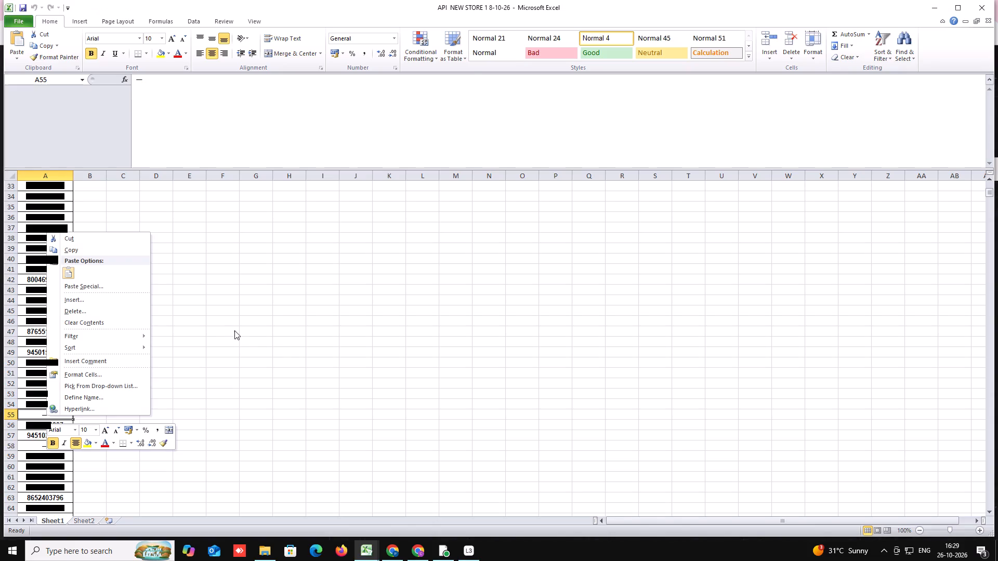
pyautogui.click(78, 309)
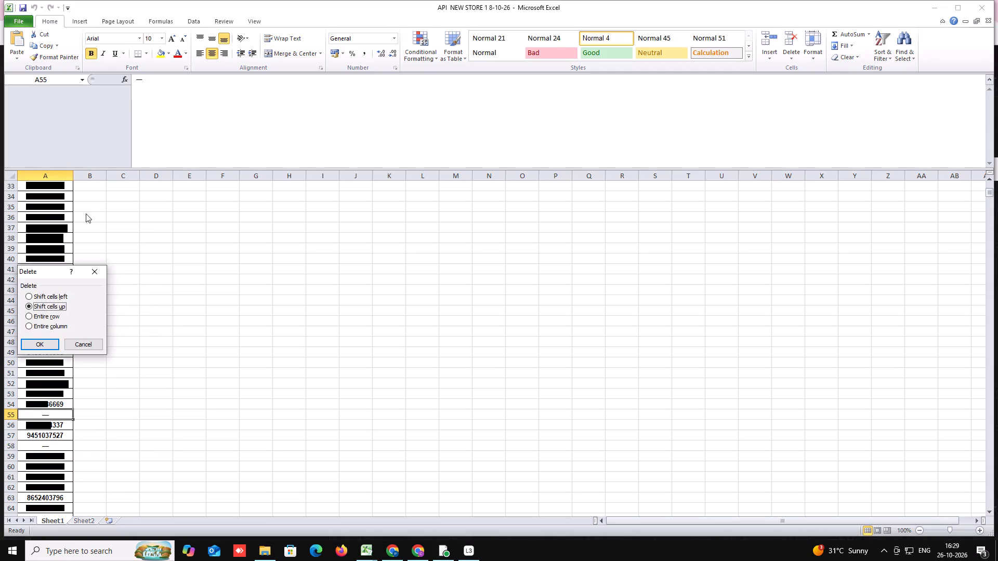
pyautogui.click(43, 317)
pyautogui.click(40, 340)
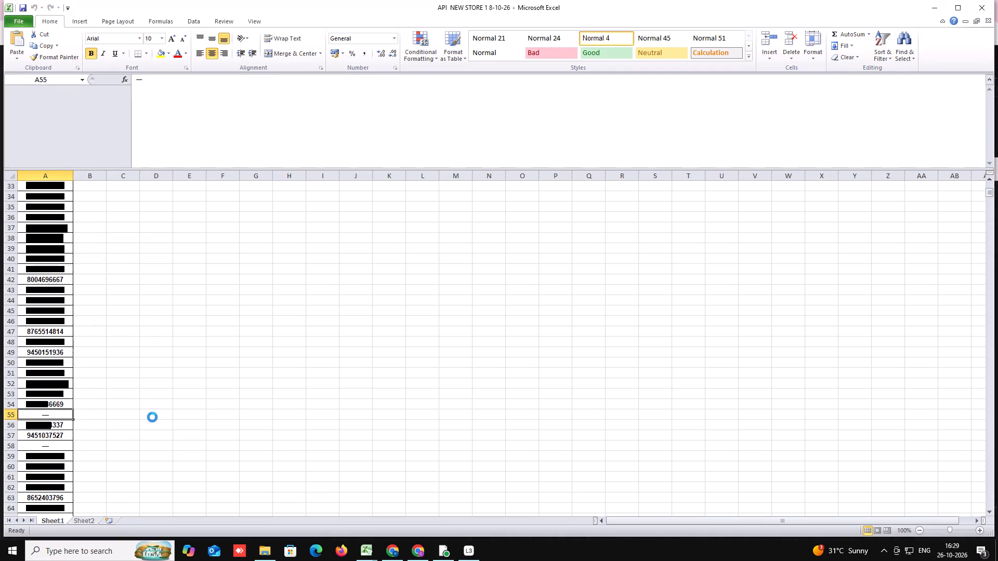
pyautogui.click(154, 418)
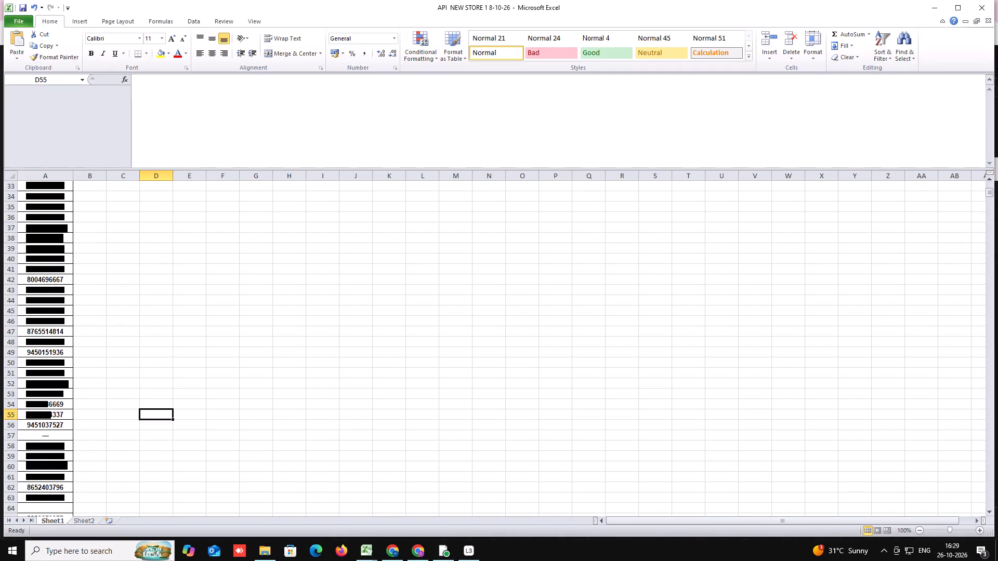
# Delete the entire dash-only row 57 from the phone number list.
pyautogui.click(46, 436)
pyautogui.rightClick(46, 436)
pyautogui.click(74, 332)
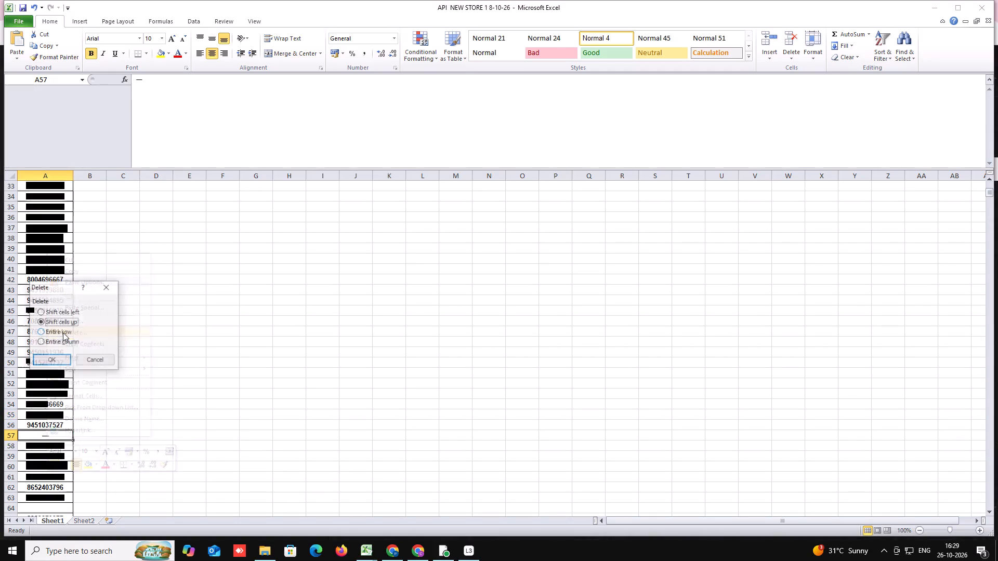
pyautogui.click(59, 333)
pyautogui.click(55, 356)
# Delete the entire blank row 63 from the phone number list.
pyautogui.scroll(-3, 54, 376)
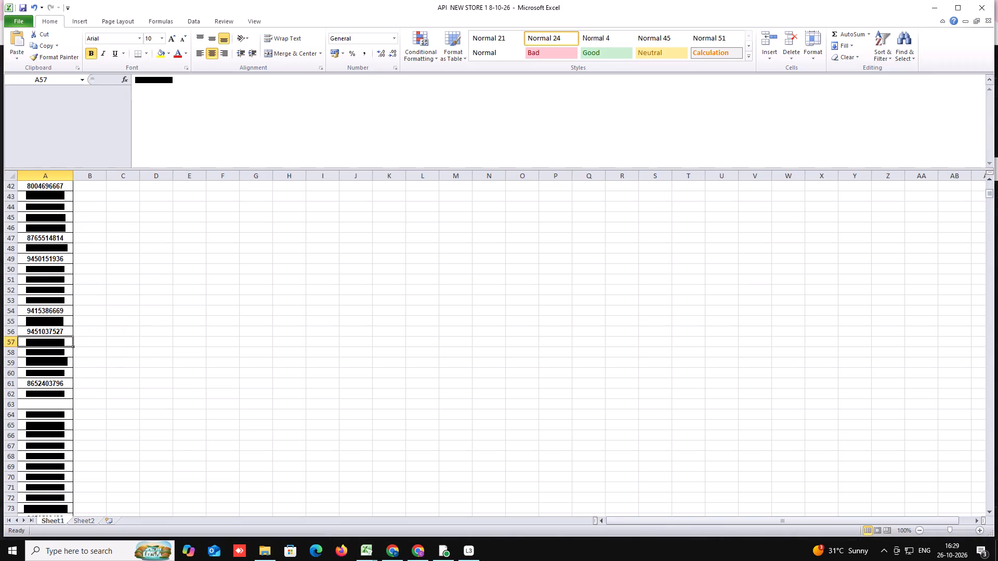
pyautogui.click(54, 406)
pyautogui.rightClick(54, 406)
pyautogui.click(76, 304)
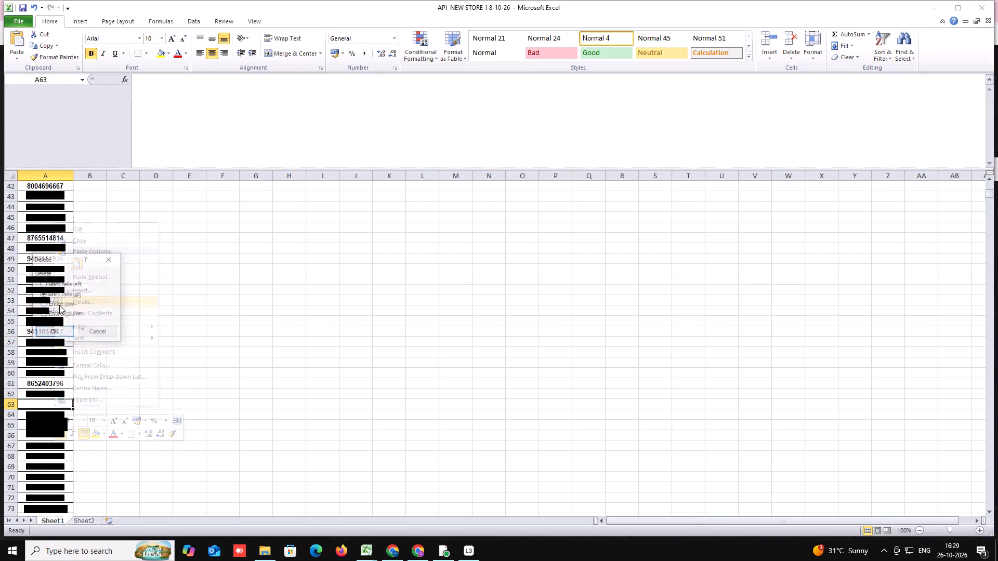
pyautogui.click(59, 305)
pyautogui.click(51, 337)
# Delete the entire dash-only row 78 from the phone number list.
pyautogui.scroll(-11, 53, 383)
pyautogui.scroll(2, 53, 364)
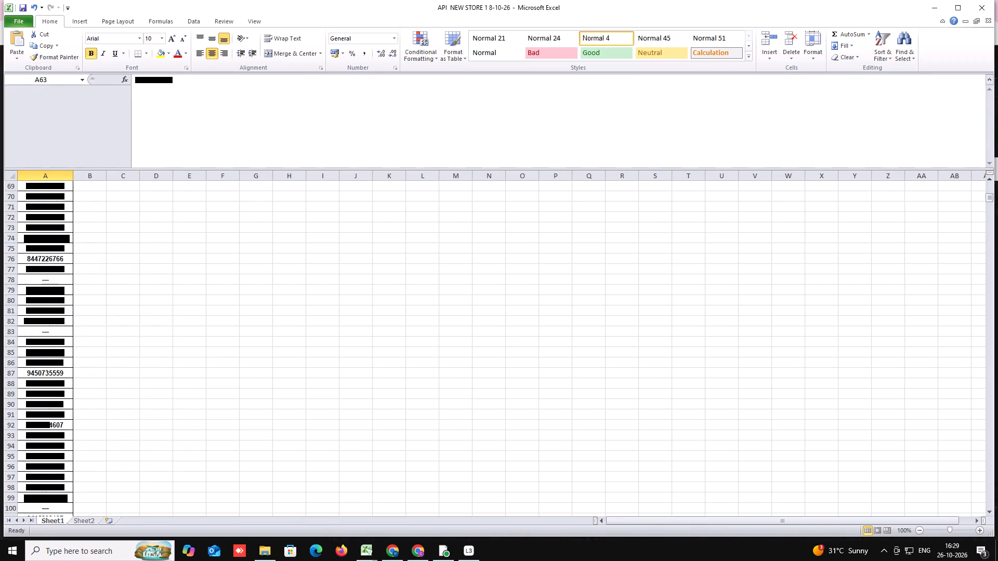
pyautogui.click(49, 279)
pyautogui.rightClick(49, 279)
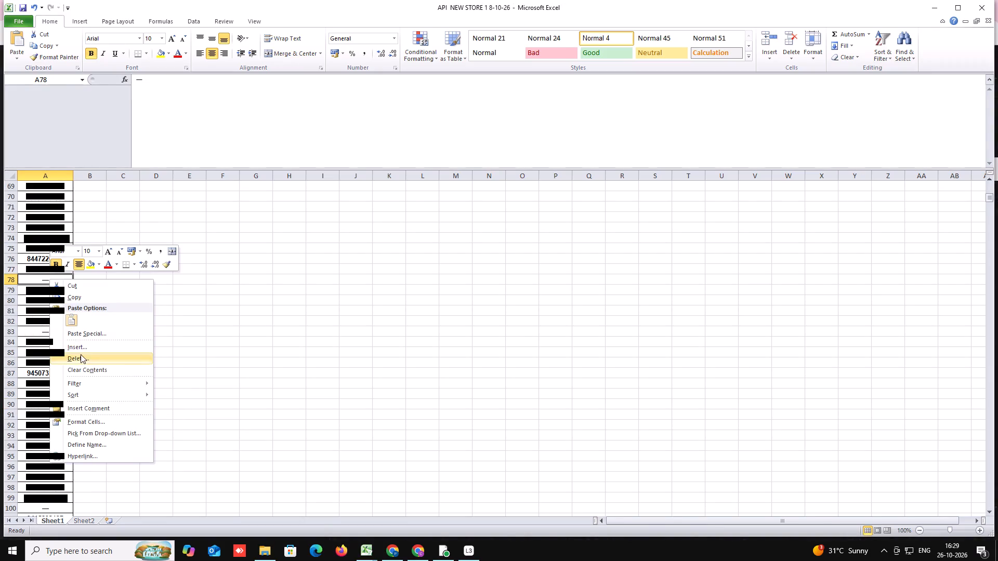
pyautogui.click(81, 355)
pyautogui.click(66, 354)
pyautogui.click(60, 380)
pyautogui.click(91, 377)
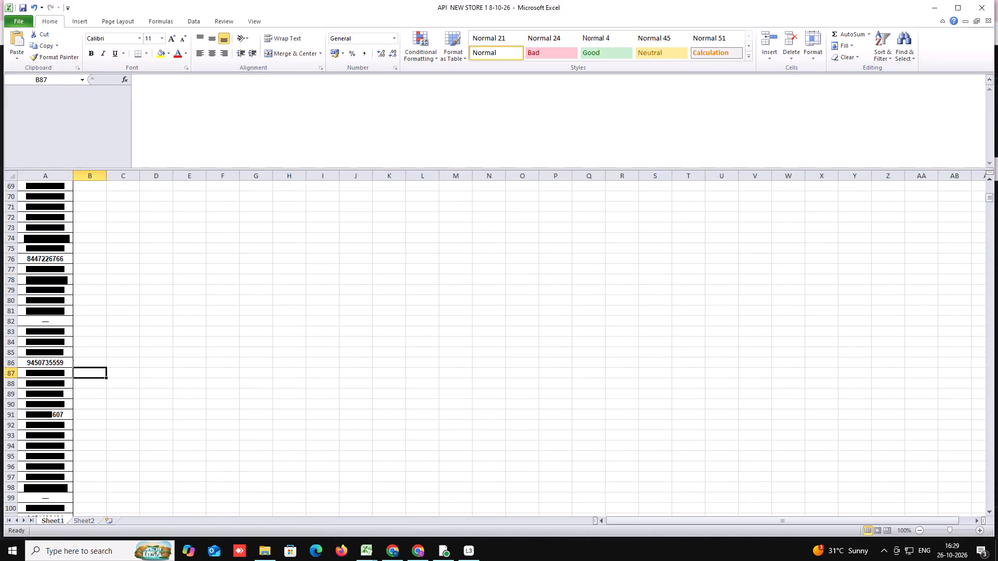
# Delete the entire dash-only row 82 from the phone number list.
pyautogui.click(42, 320)
pyautogui.rightClick(42, 320)
pyautogui.click(77, 403)
pyautogui.click(63, 403)
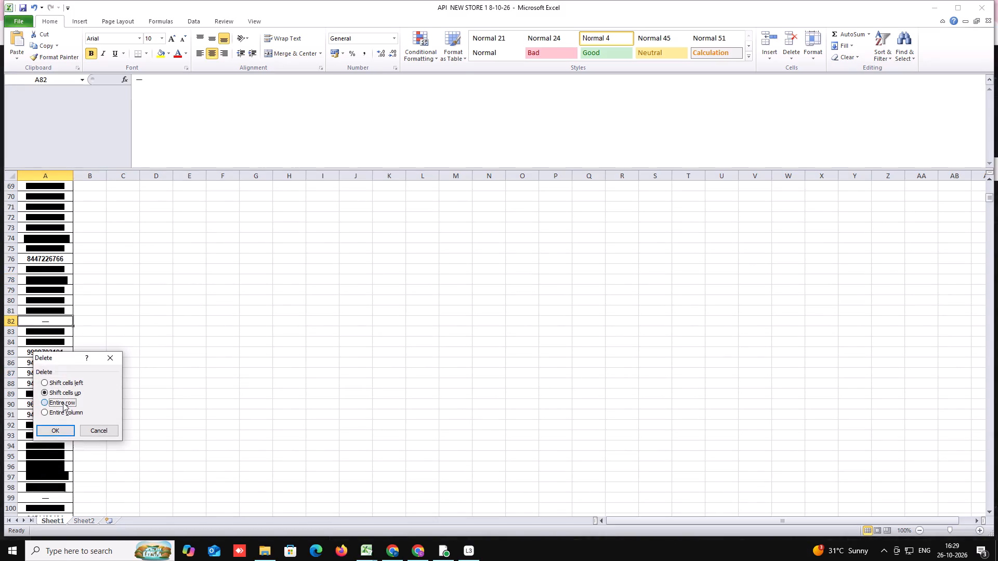
pyautogui.click(57, 426)
# Delete the entire dash-only row 98 from the phone number list.
pyautogui.scroll(-4, 62, 332)
pyautogui.click(43, 365)
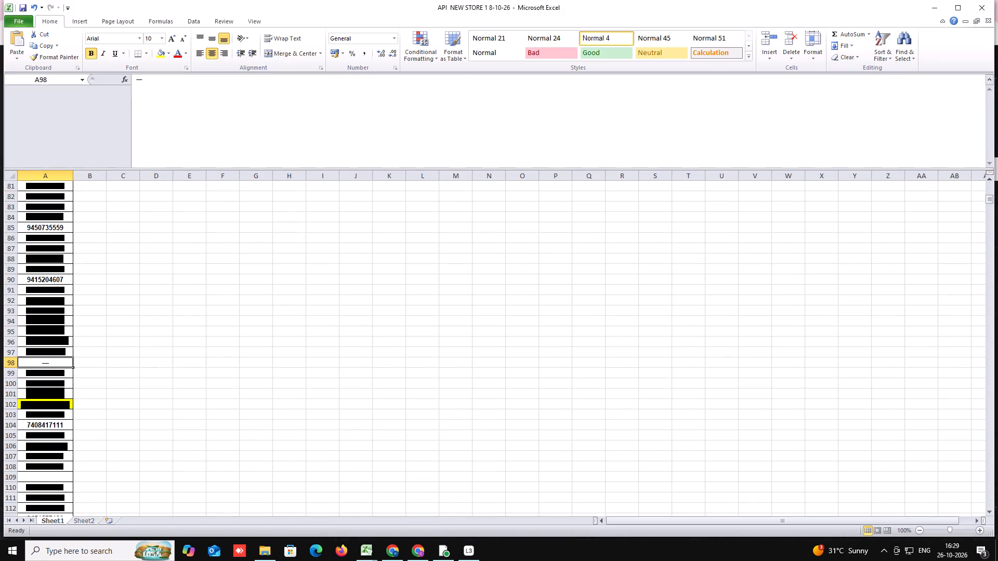
pyautogui.rightClick(44, 365)
pyautogui.click(79, 261)
pyautogui.click(51, 261)
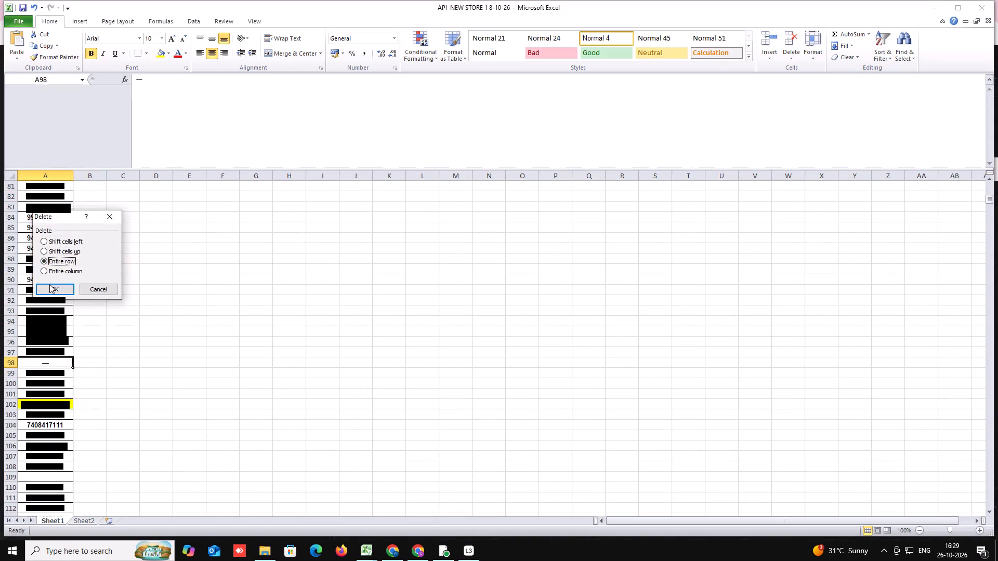
pyautogui.click(49, 284)
# Delete the entire blank row 108 from the phone number list.
pyautogui.scroll(-5, 49, 353)
pyautogui.click(53, 306)
pyautogui.rightClick(52, 307)
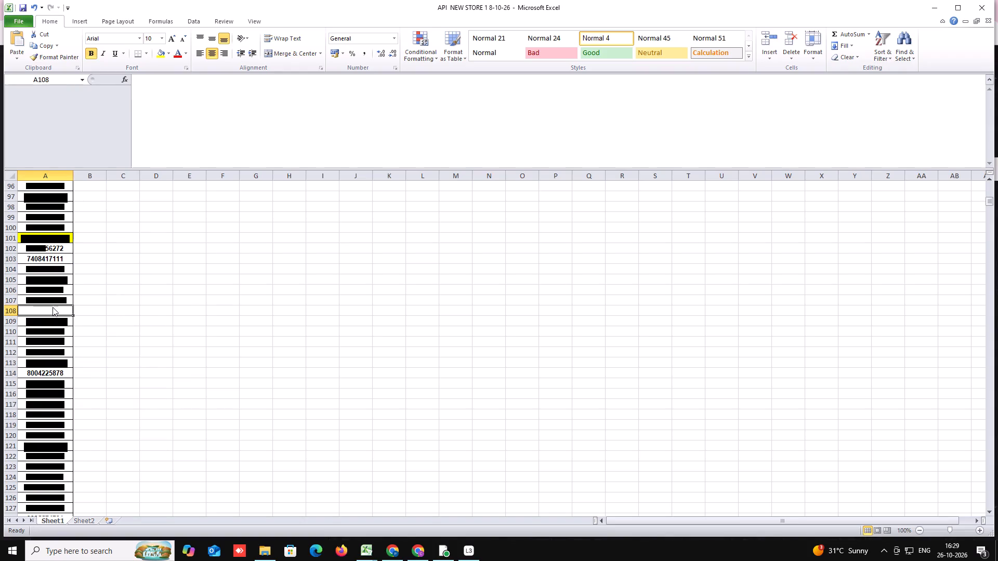
pyautogui.click(90, 384)
pyautogui.click(73, 385)
pyautogui.click(65, 408)
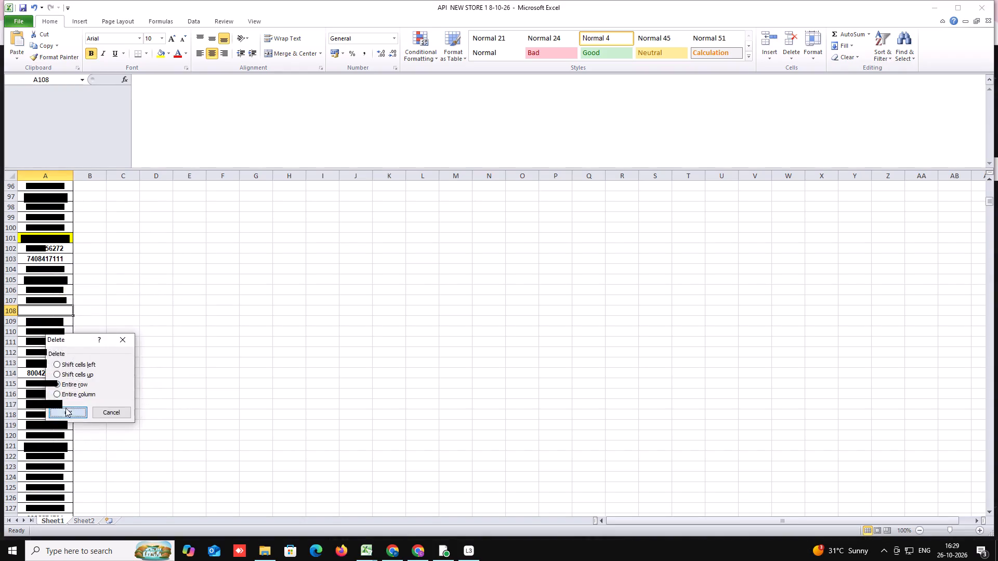
# Delete the entire dash-only row 155 from the phone number list.
pyautogui.scroll(-15, 49, 337)
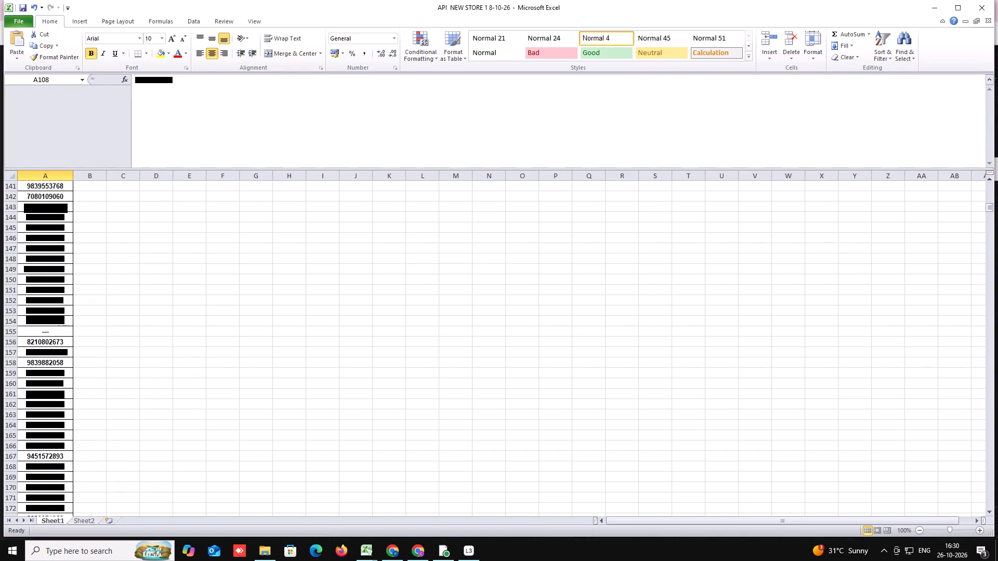
pyautogui.click(55, 329)
pyautogui.rightClick(55, 329)
pyautogui.click(86, 407)
pyautogui.click(67, 410)
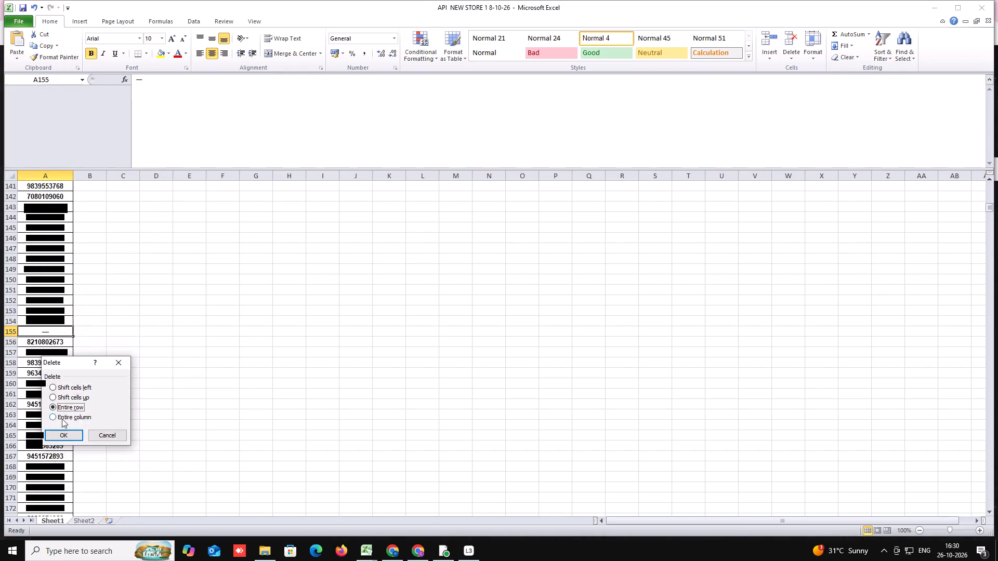
pyautogui.click(60, 434)
# Delete the entire dash-only row 185 from the phone number list.
pyautogui.scroll(-13, 59, 356)
pyautogui.scroll(2, 59, 341)
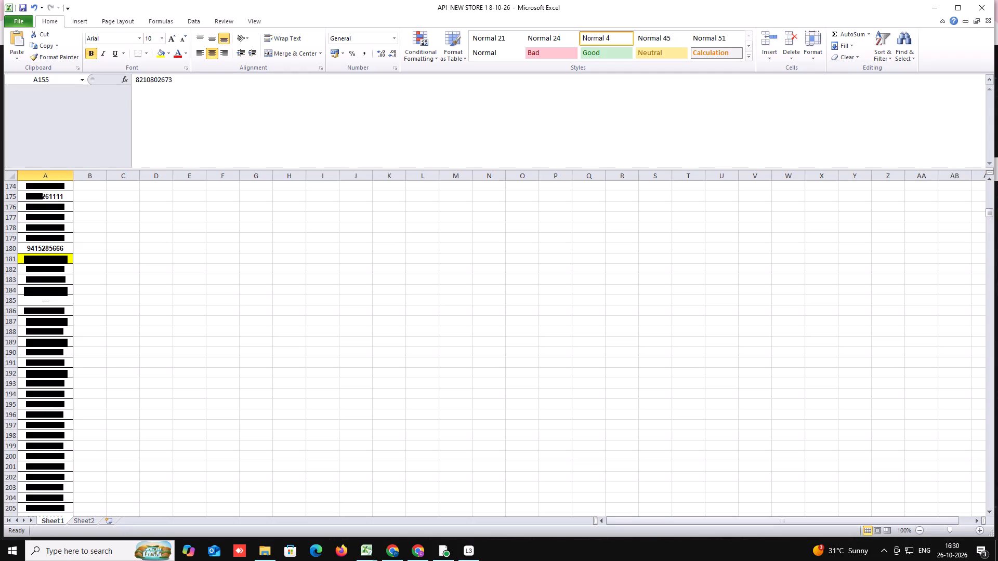
pyautogui.click(57, 299)
pyautogui.rightClick(57, 299)
pyautogui.click(83, 379)
pyautogui.click(65, 380)
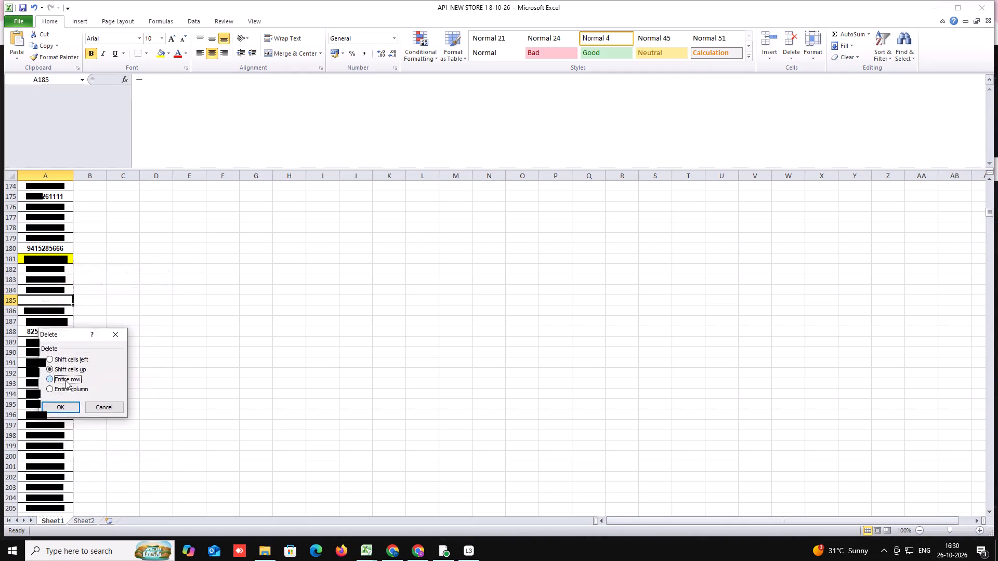
pyautogui.click(63, 402)
pyautogui.scroll(-17, 42, 368)
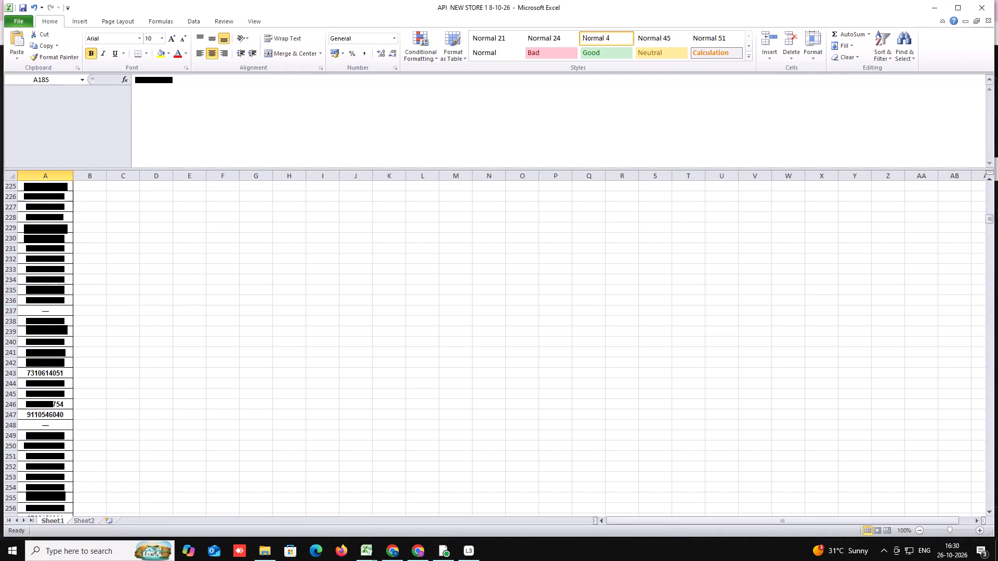
# Delete the entire dash-only row 237 from the phone number list.
pyautogui.click(60, 313)
pyautogui.rightClick(60, 311)
pyautogui.click(102, 393)
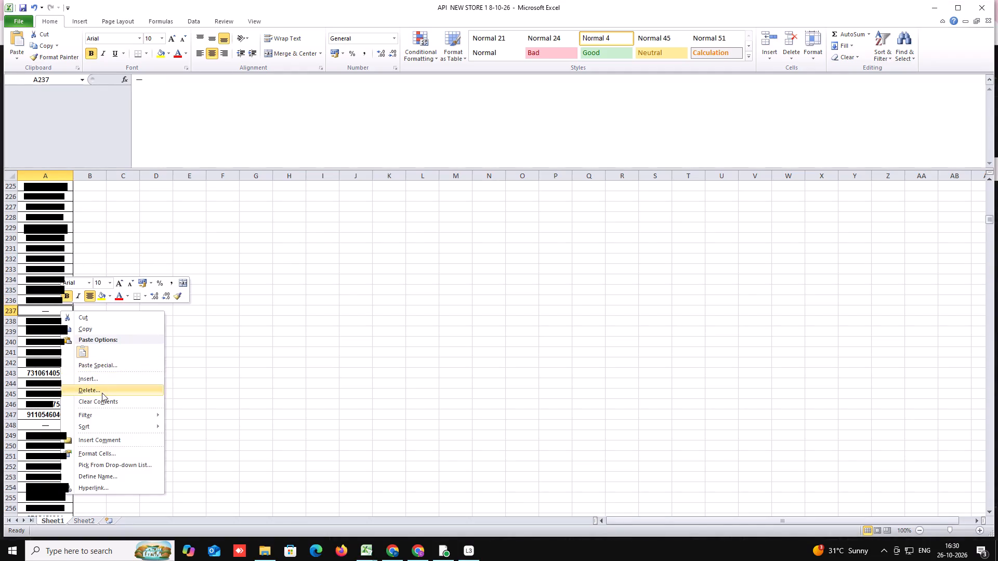
pyautogui.click(87, 395)
pyautogui.click(83, 416)
pyautogui.click(207, 427)
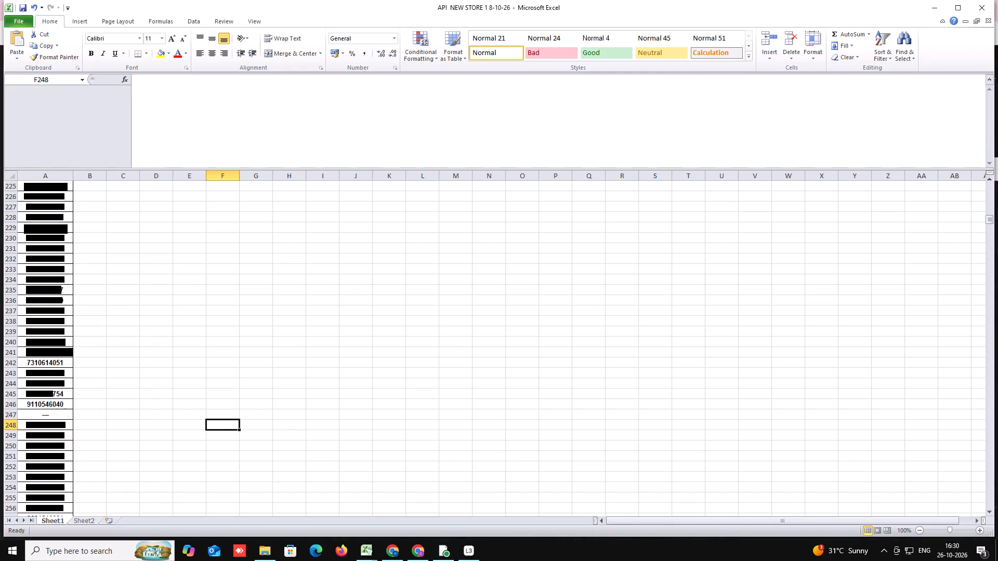
# Delete the entire dash-only row 247 from the phone number list.
pyautogui.click(52, 411)
pyautogui.rightClick(52, 412)
pyautogui.click(87, 309)
pyautogui.click(69, 308)
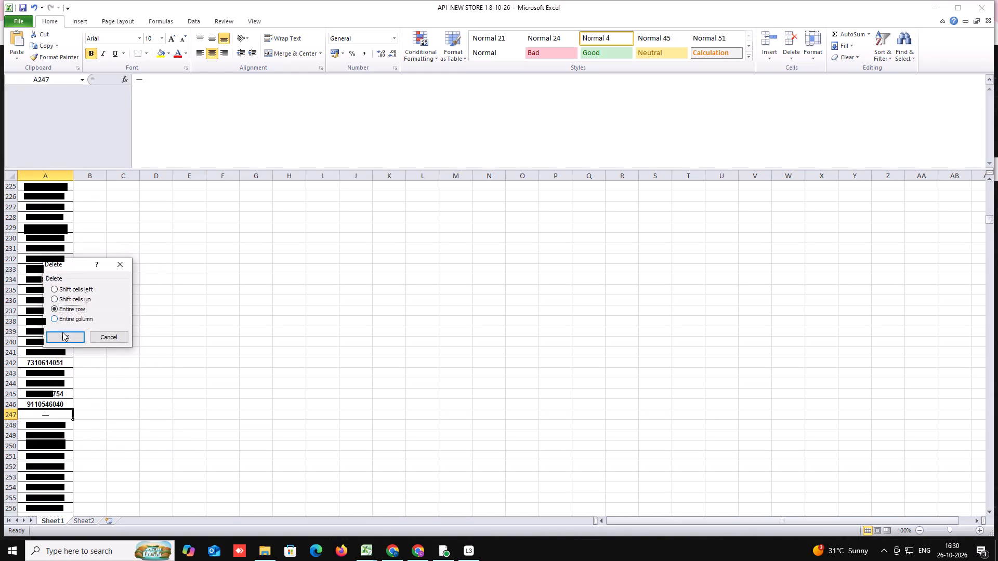
pyautogui.click(62, 332)
# Scan the phone number list beyond row 247 for invalid rows and delete the entire blank row 2108.
pyautogui.scroll(-20, 57, 344)
pyautogui.scroll(-10, 57, 344)
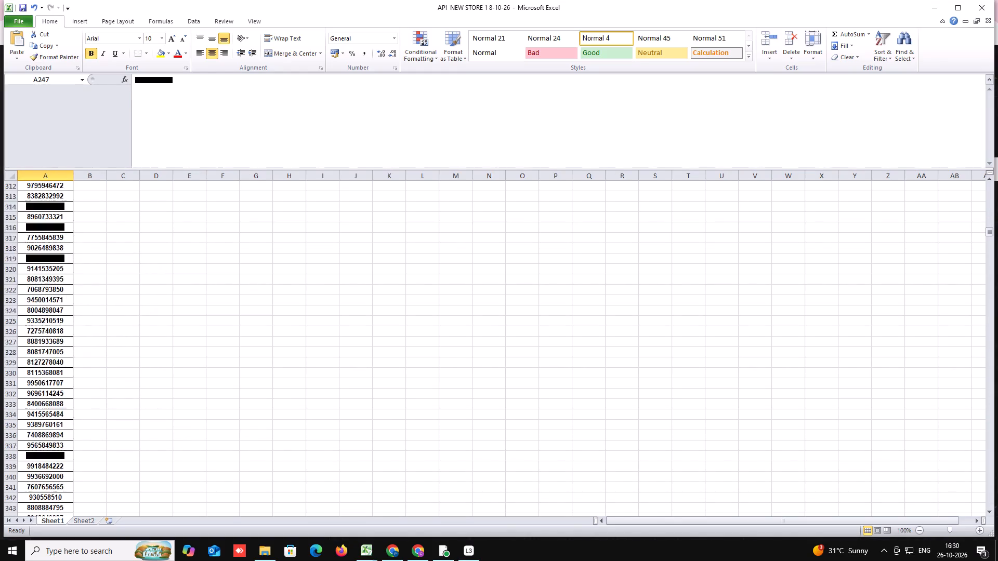
pyautogui.scroll(-20, 49, 323)
pyautogui.scroll(-16, 45, 316)
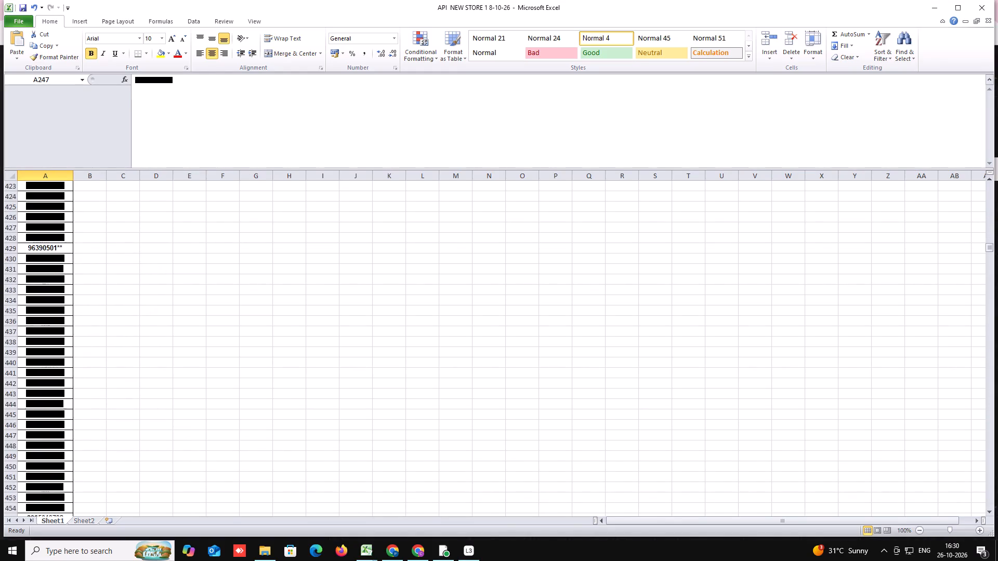
pyautogui.scroll(-20, 46, 317)
pyautogui.scroll(-20, 46, 317)
pyautogui.scroll(-5, 46, 317)
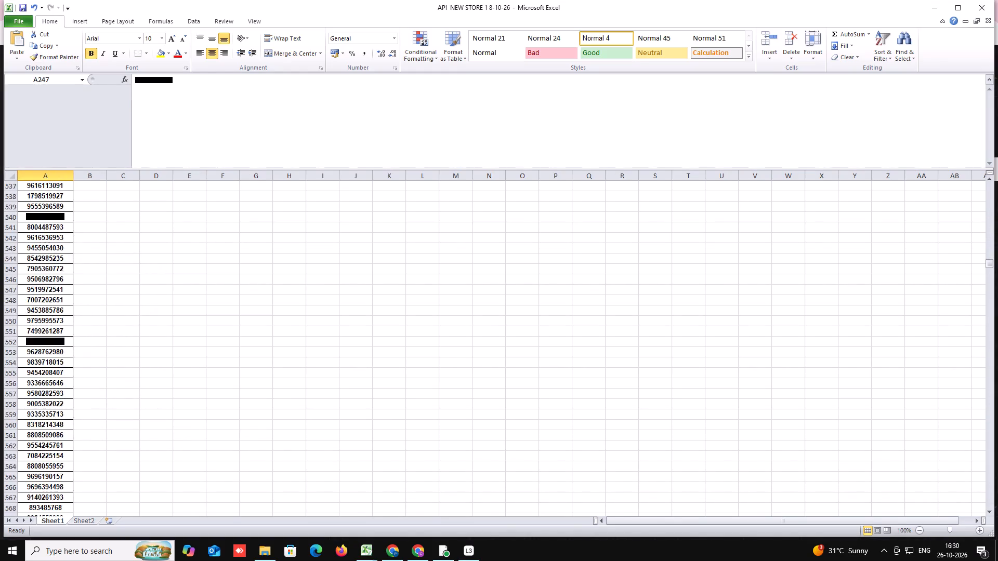
pyautogui.scroll(-20, 56, 326)
pyautogui.scroll(-20, 56, 326)
pyautogui.scroll(-5, 56, 326)
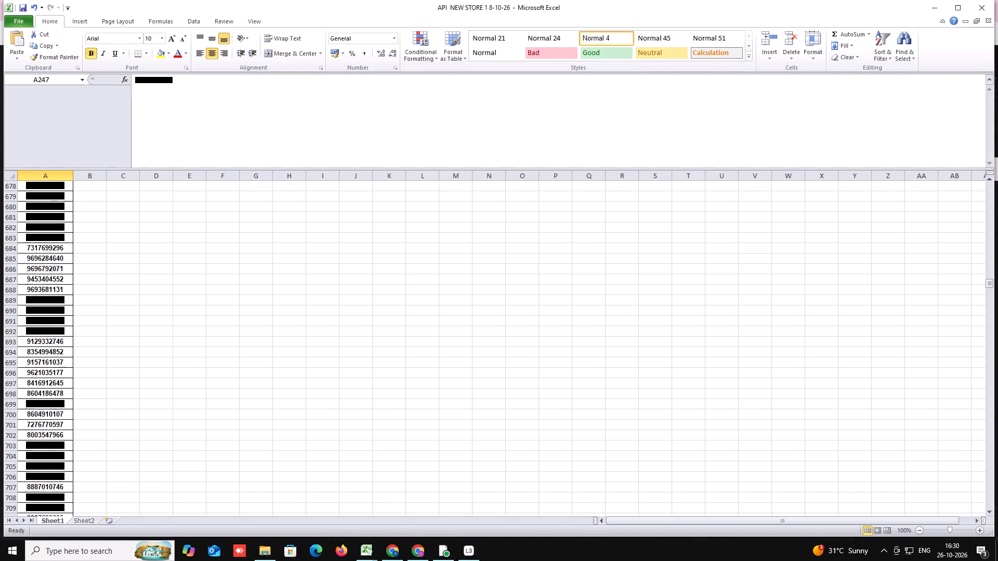
pyautogui.scroll(-20, 54, 324)
pyautogui.scroll(-20, 54, 324)
pyautogui.scroll(-5, 54, 324)
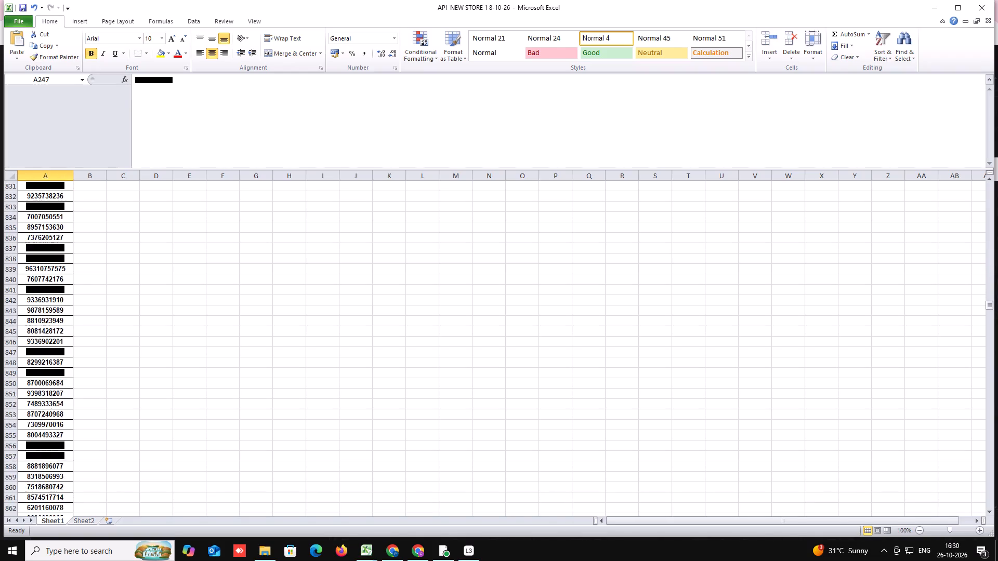
pyautogui.scroll(-17, 54, 319)
pyautogui.scroll(-9, 54, 319)
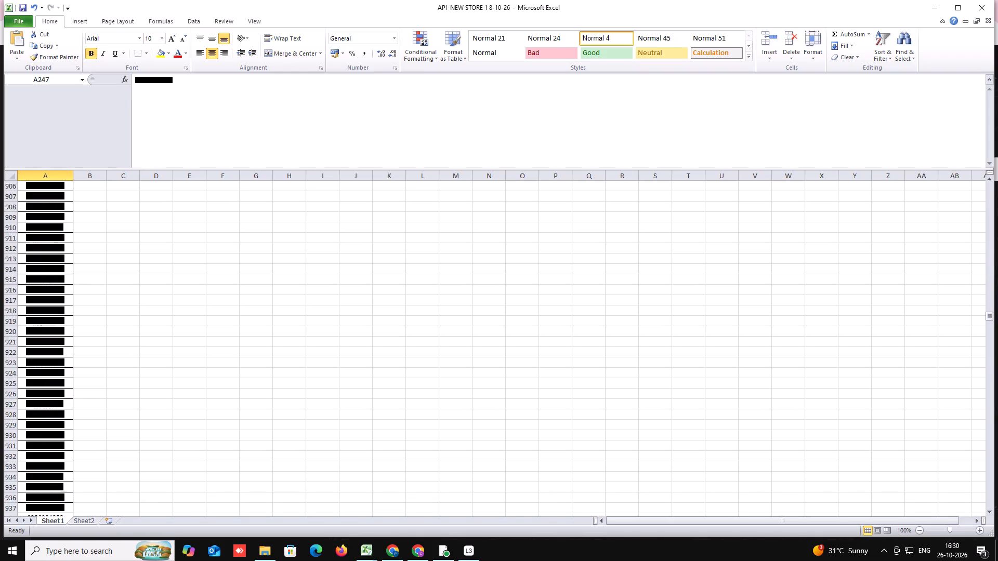
pyautogui.scroll(-20, 54, 319)
pyautogui.scroll(-19, 54, 319)
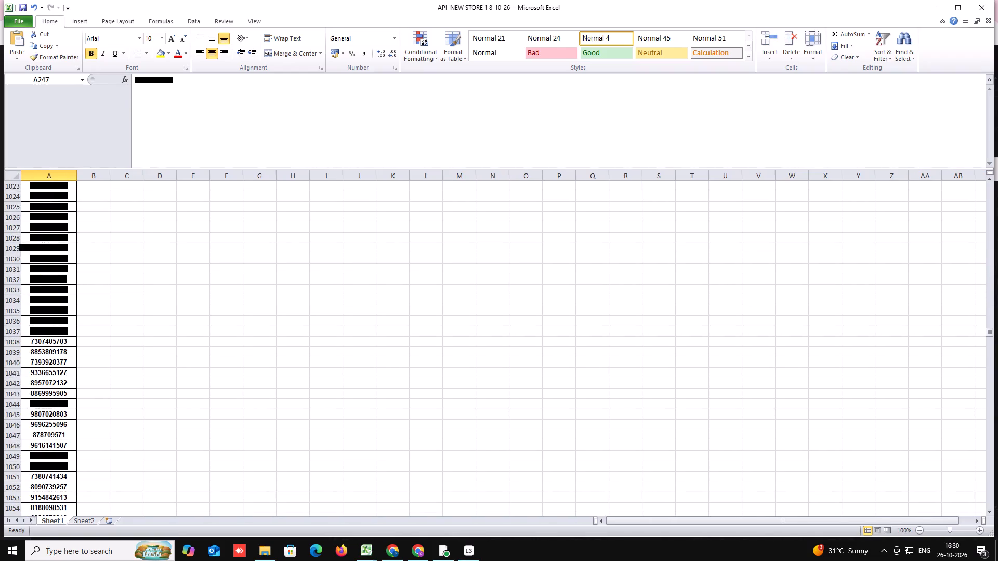
pyautogui.scroll(-20, 50, 460)
pyautogui.scroll(-20, 50, 460)
pyautogui.scroll(-4, 50, 460)
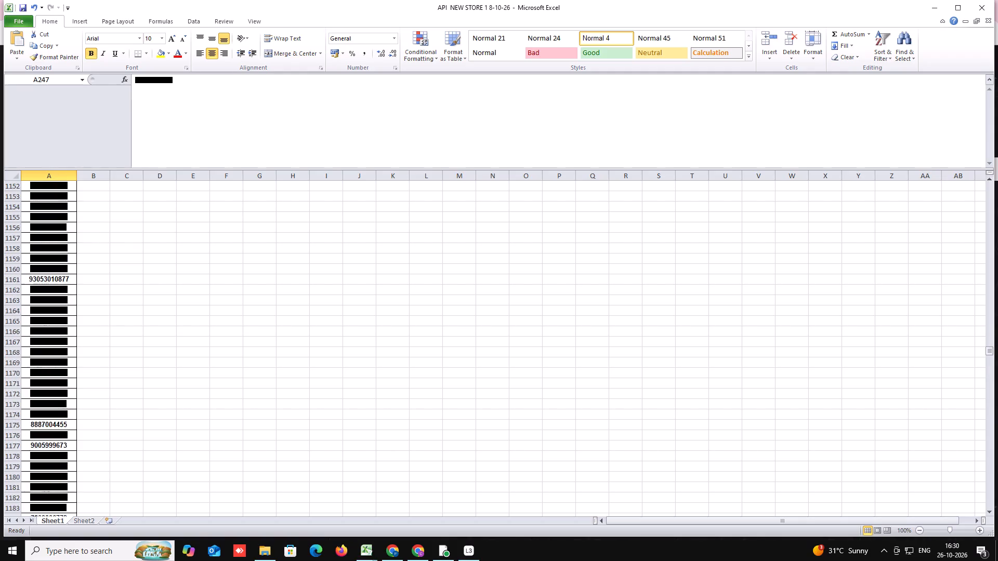
pyautogui.scroll(-20, 54, 365)
pyautogui.scroll(-20, 54, 365)
pyautogui.scroll(-6, 54, 365)
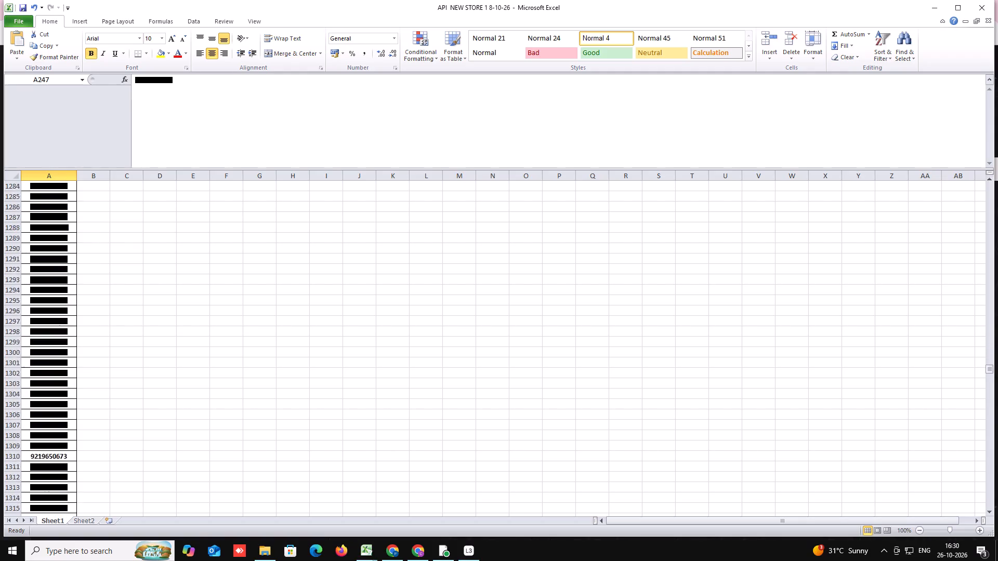
pyautogui.scroll(-20, 54, 360)
pyautogui.scroll(-20, 54, 360)
pyautogui.scroll(-6, 54, 360)
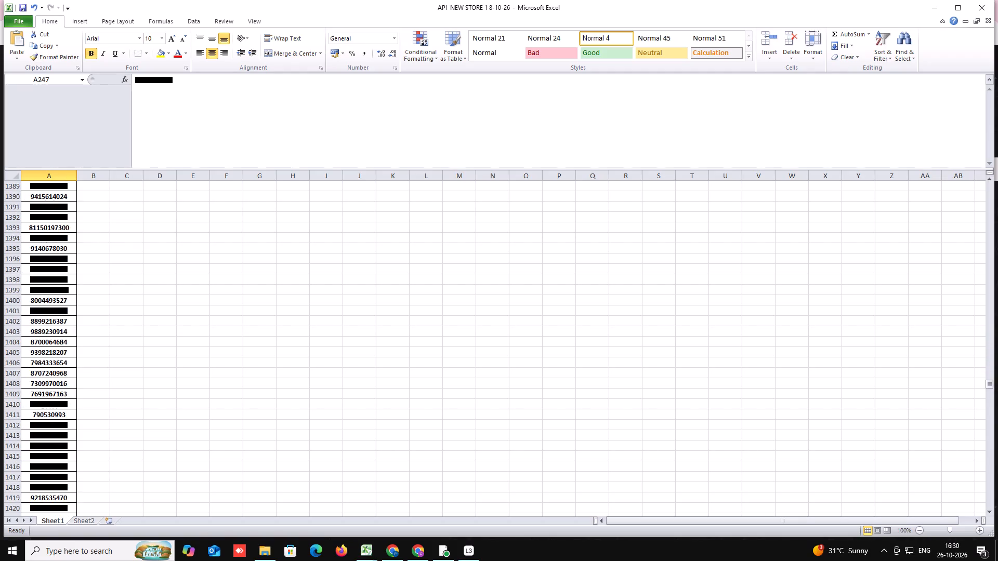
pyautogui.scroll(-20, 52, 357)
pyautogui.scroll(-20, 52, 357)
pyautogui.scroll(-6, 52, 357)
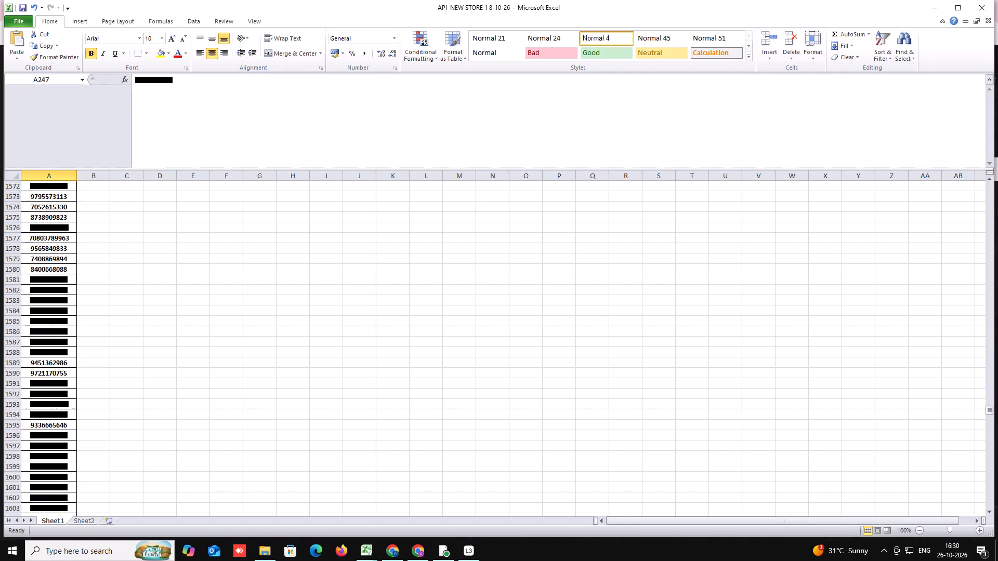
pyautogui.scroll(-20, 52, 357)
pyautogui.scroll(-20, 52, 357)
pyautogui.scroll(-6, 52, 357)
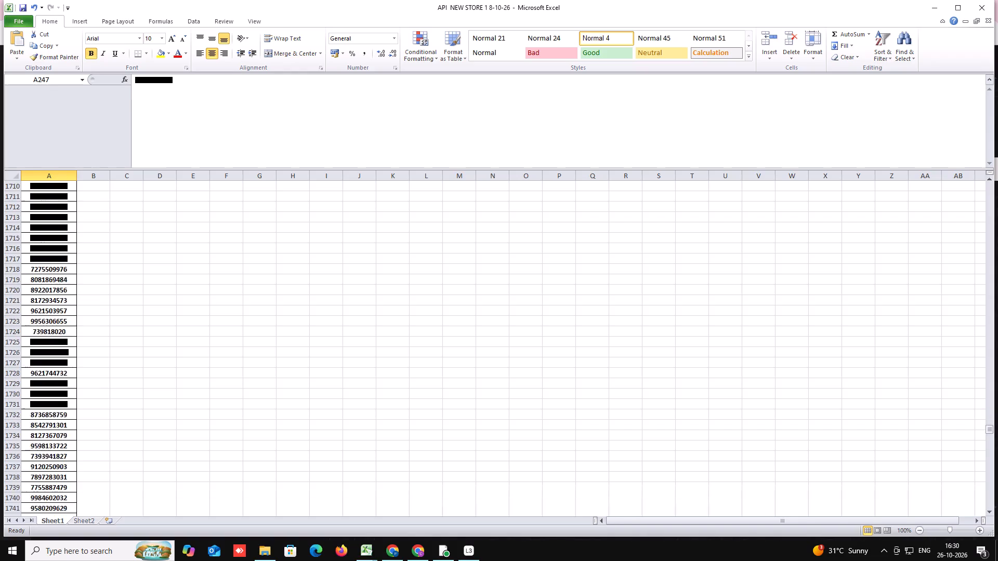
pyautogui.scroll(-20, 52, 358)
pyautogui.scroll(-20, 52, 358)
pyautogui.scroll(-6, 52, 358)
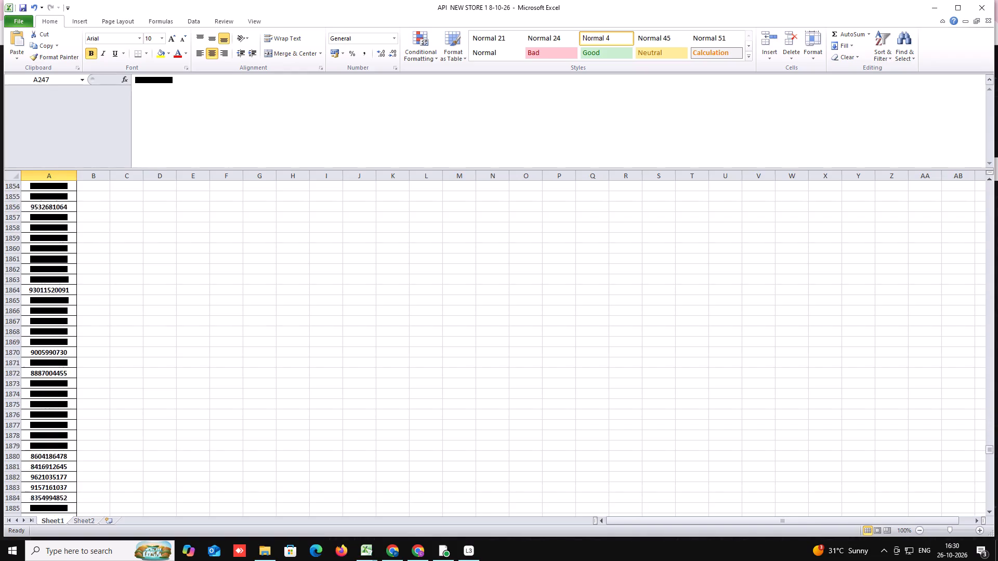
pyautogui.scroll(-20, 52, 358)
pyautogui.scroll(-20, 52, 358)
pyautogui.scroll(-6, 52, 358)
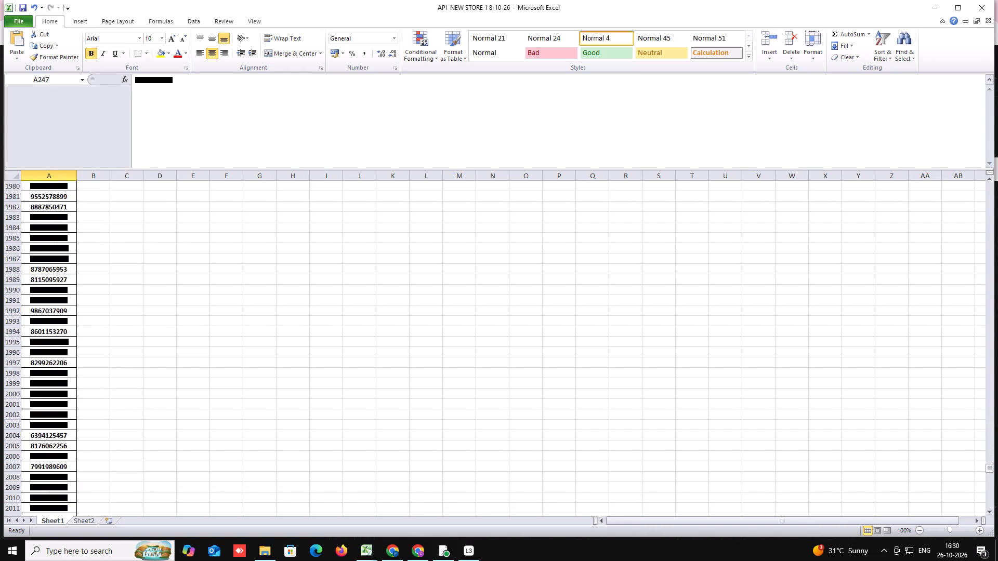
pyautogui.scroll(-20, 52, 358)
pyautogui.scroll(-20, 52, 358)
pyautogui.scroll(-2, 52, 358)
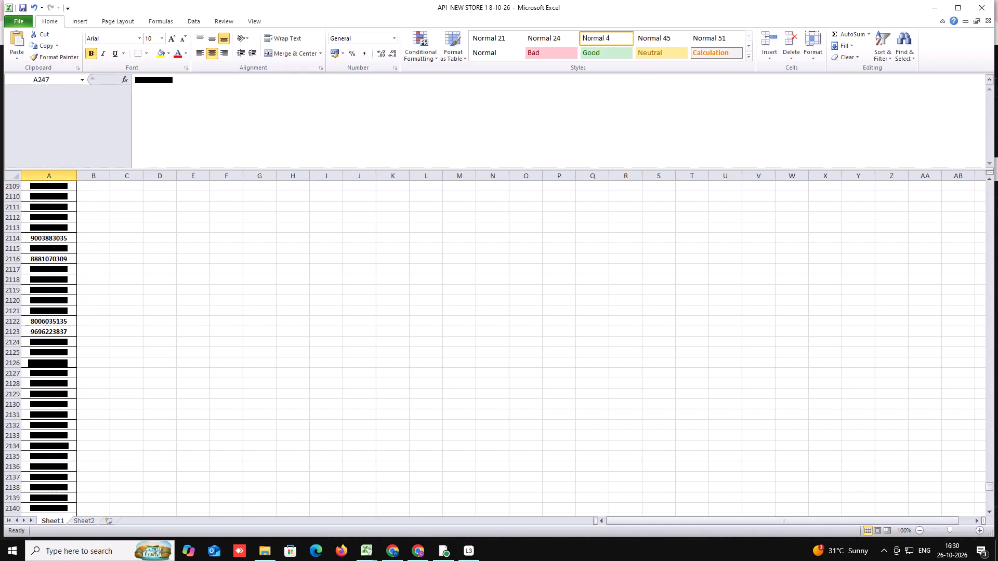
pyautogui.scroll(6, 52, 358)
pyautogui.click(52, 366)
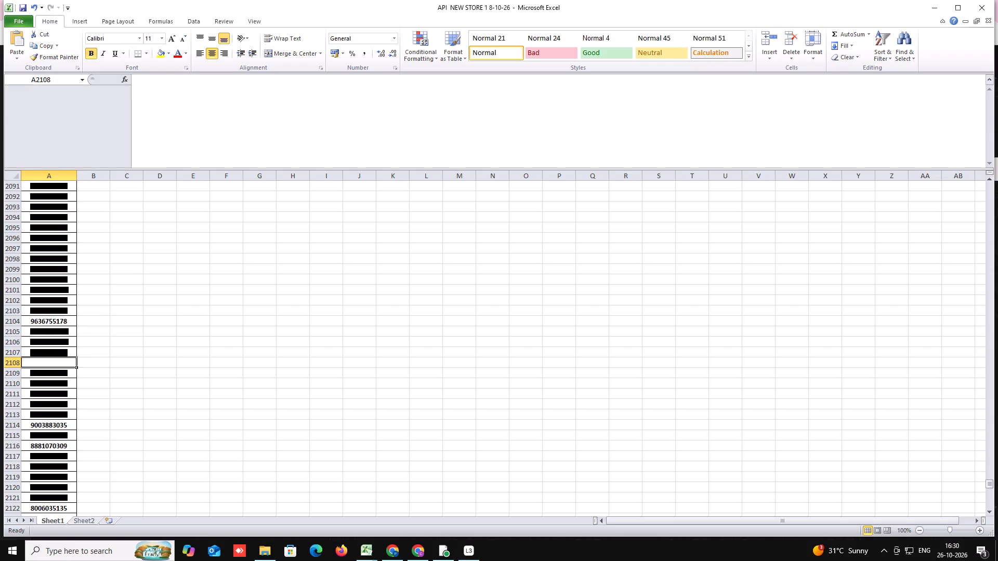
pyautogui.rightClick(53, 363)
pyautogui.click(93, 259)
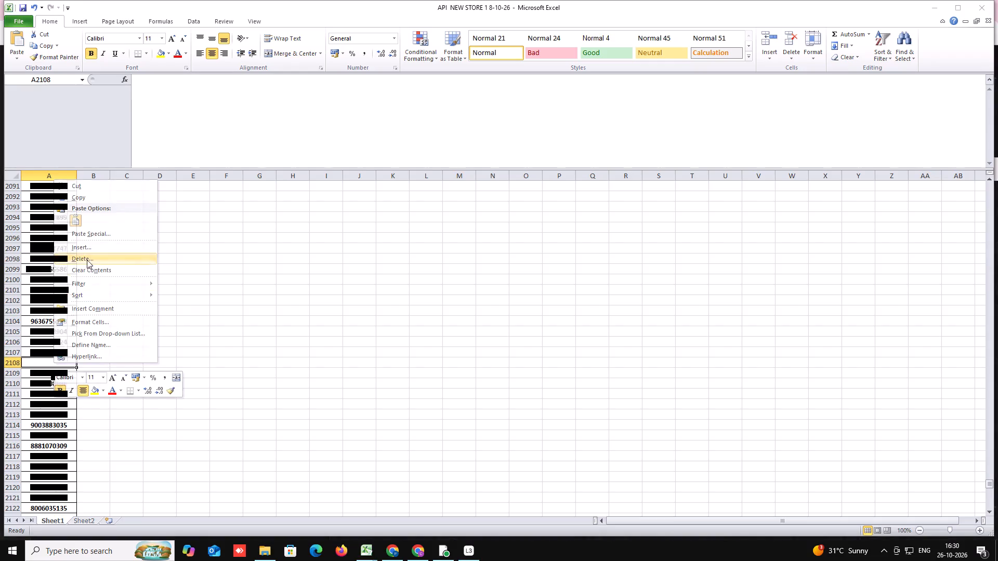
pyautogui.click(73, 261)
pyautogui.click(69, 280)
pyautogui.click(68, 284)
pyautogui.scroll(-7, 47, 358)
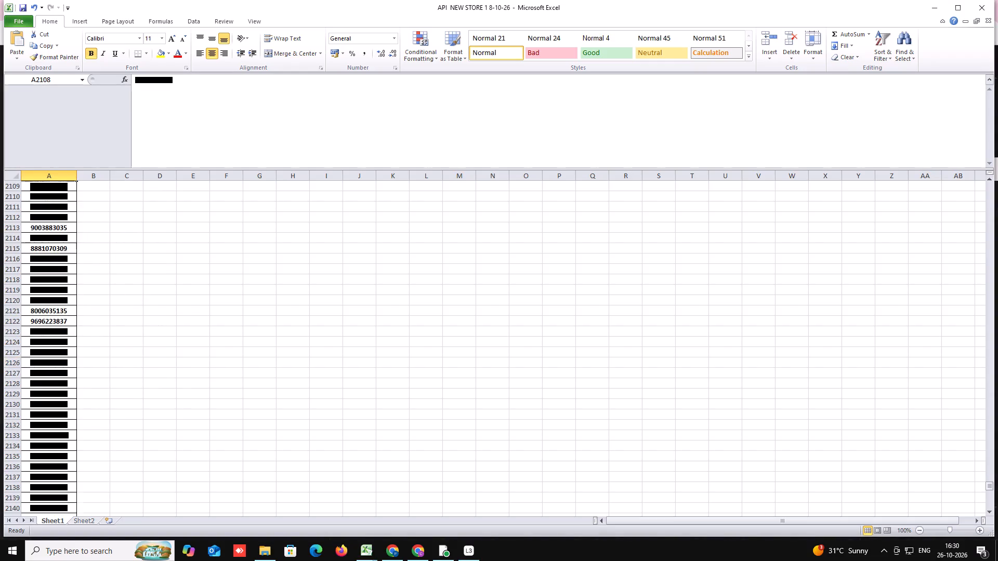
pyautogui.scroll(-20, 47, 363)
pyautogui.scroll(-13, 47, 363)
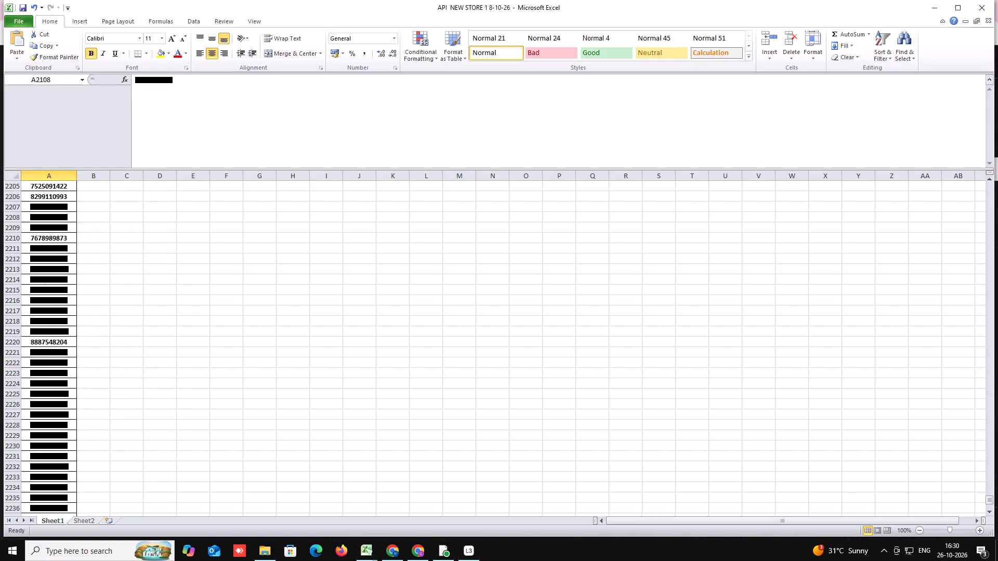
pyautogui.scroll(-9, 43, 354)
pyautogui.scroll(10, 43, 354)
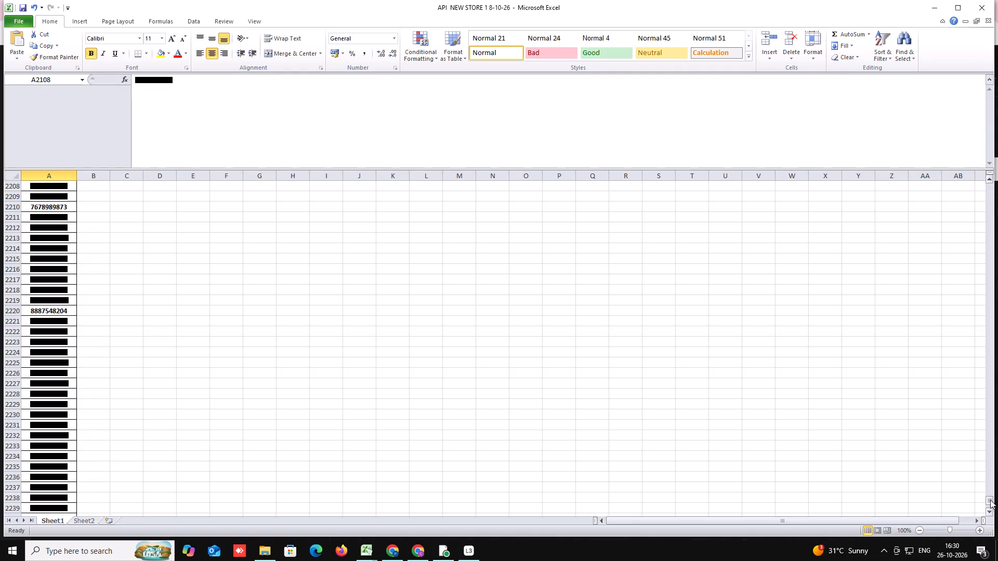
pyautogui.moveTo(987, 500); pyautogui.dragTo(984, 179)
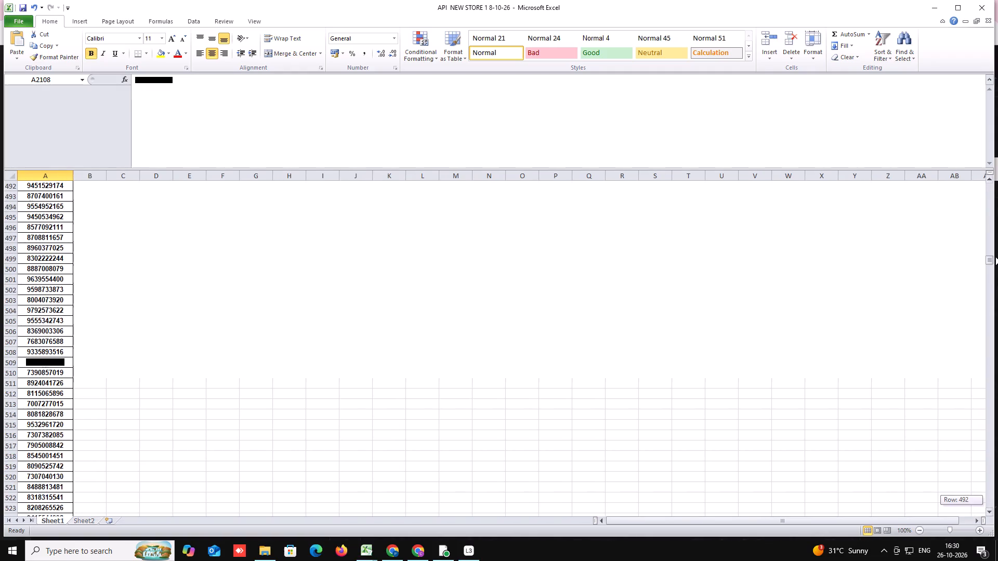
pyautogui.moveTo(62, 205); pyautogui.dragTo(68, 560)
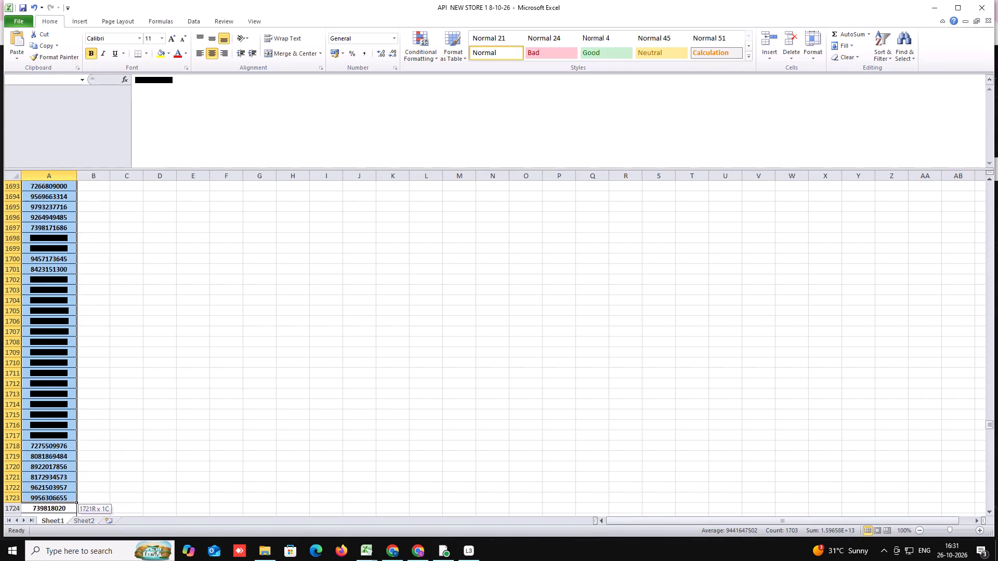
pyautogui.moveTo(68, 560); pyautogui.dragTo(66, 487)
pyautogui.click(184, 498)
# Delete the entire blank row 1833 from the phone number list.
pyautogui.click(58, 499)
pyautogui.rightClick(58, 499)
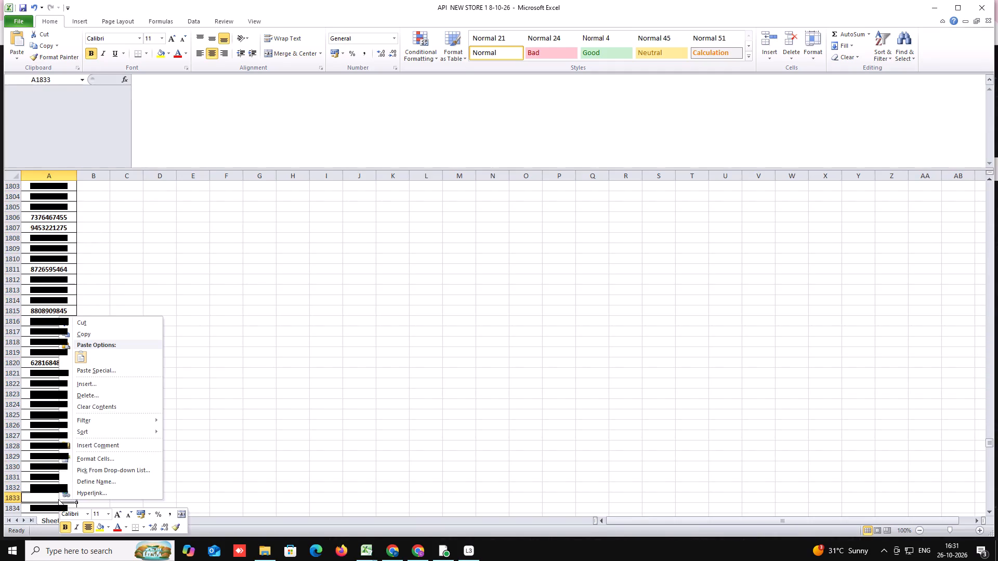
pyautogui.click(93, 395)
pyautogui.click(72, 393)
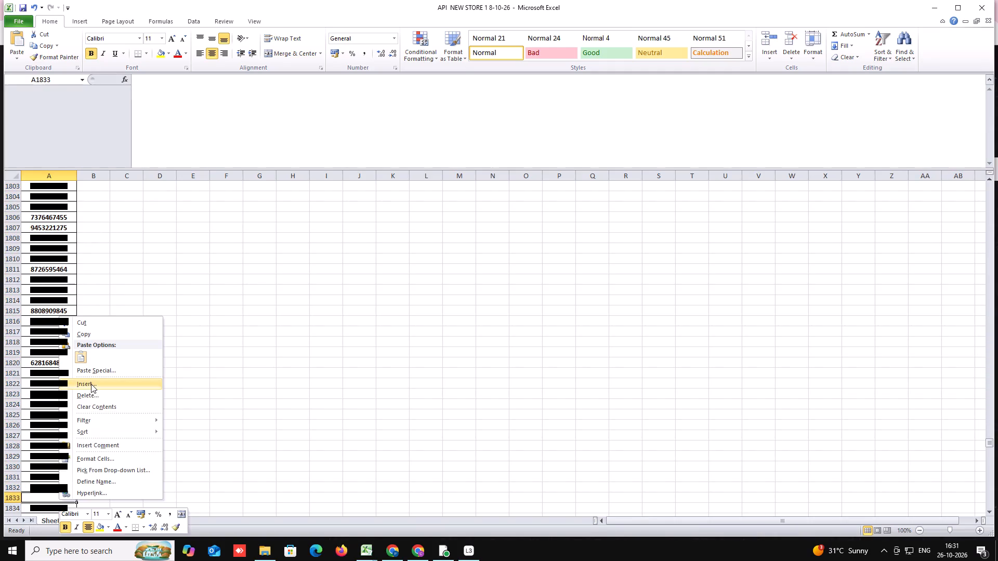
pyautogui.click(64, 424)
# Delete the entire row 2022, which contains only 0, from the phone number list.
pyautogui.scroll(-20, 56, 404)
pyautogui.scroll(1, 54, 407)
pyautogui.scroll(-12, 51, 409)
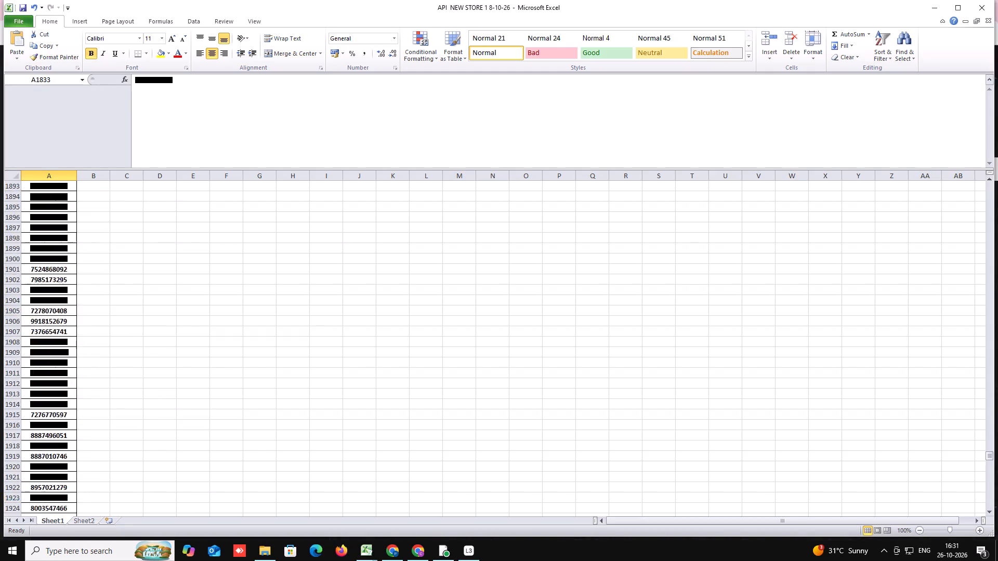
pyautogui.scroll(-20, 47, 424)
pyautogui.scroll(-4, 47, 424)
pyautogui.scroll(-16, 67, 325)
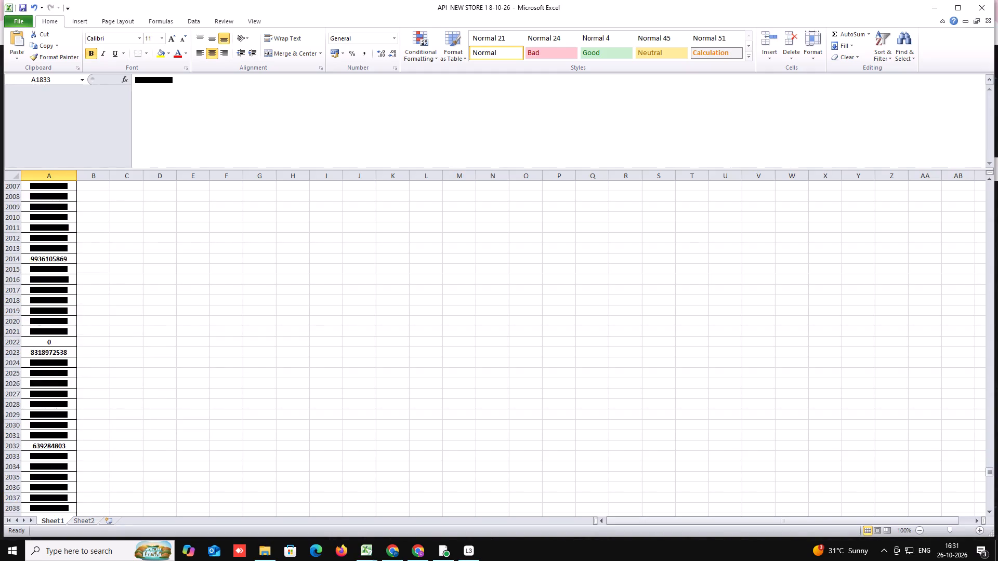
pyautogui.scroll(-3, 57, 333)
pyautogui.scroll(3, 58, 332)
pyautogui.click(55, 244)
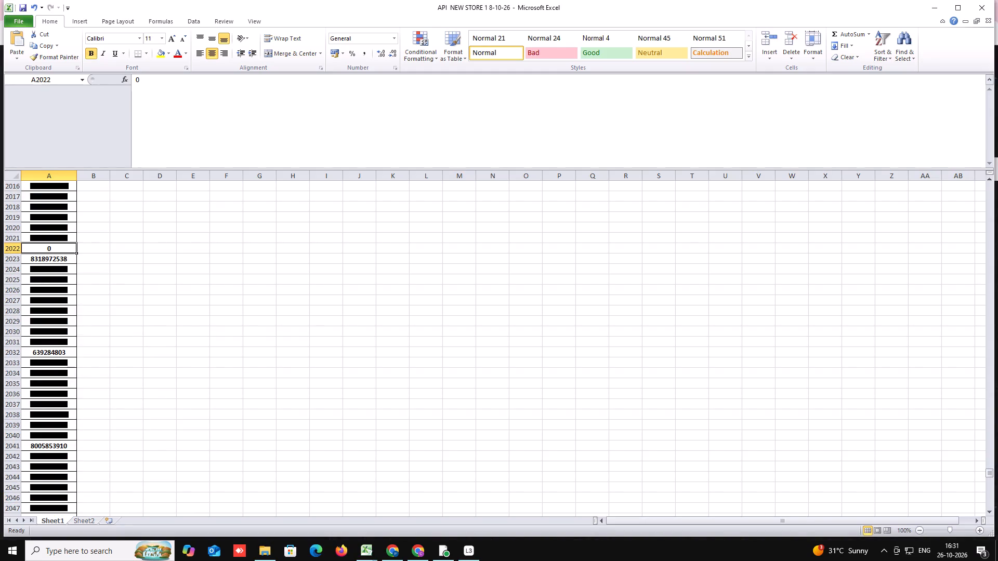
pyautogui.rightClick(55, 250)
pyautogui.click(76, 328)
pyautogui.click(60, 330)
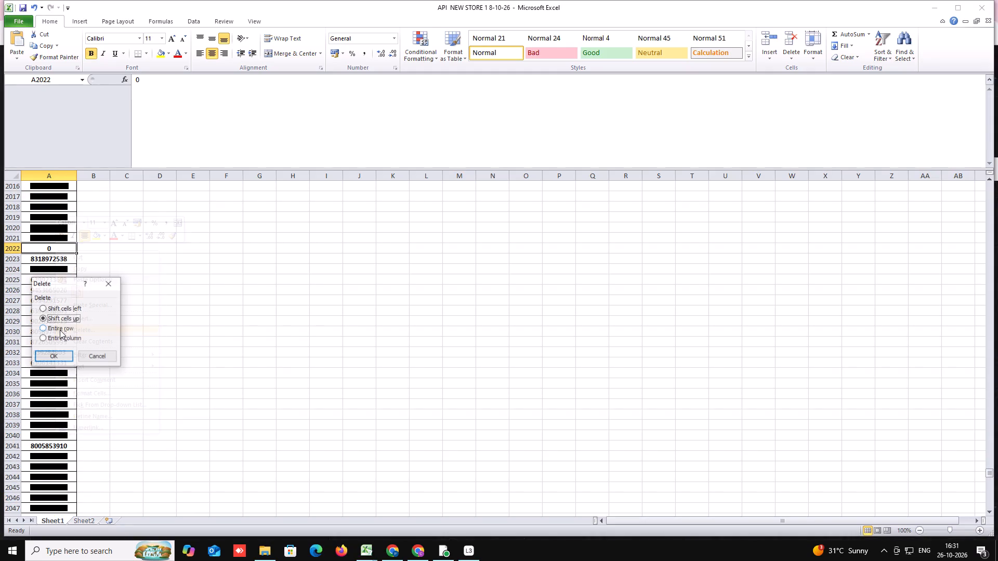
pyautogui.click(57, 351)
# Copy the whole cleaned phone number list, cells A3 to A2244, without the NUMBER header.
pyautogui.scroll(-17, 57, 351)
pyautogui.scroll(1, 57, 349)
pyautogui.scroll(-13, 57, 349)
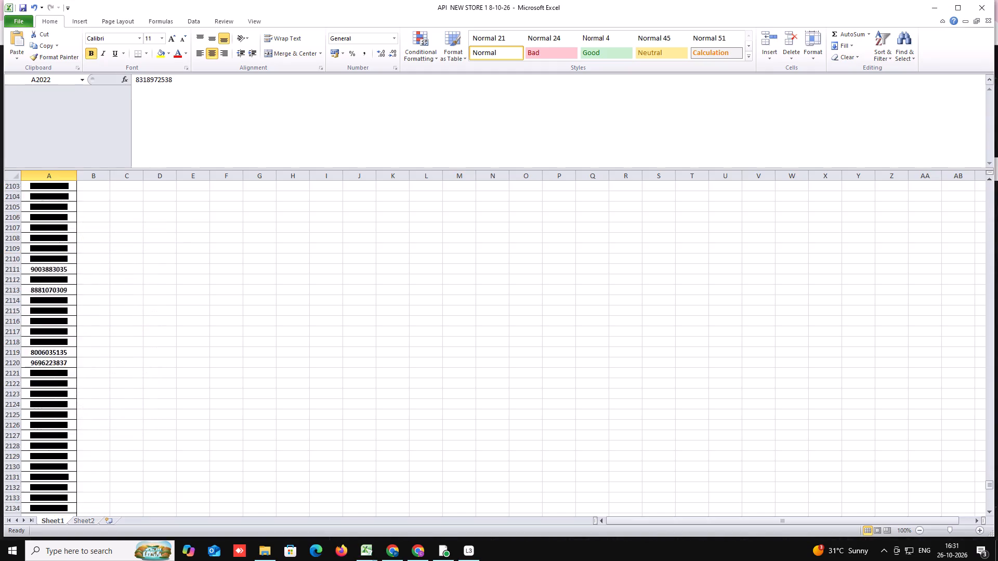
pyautogui.scroll(-20, 57, 347)
pyautogui.scroll(-20, 57, 347)
pyautogui.scroll(-5, 57, 347)
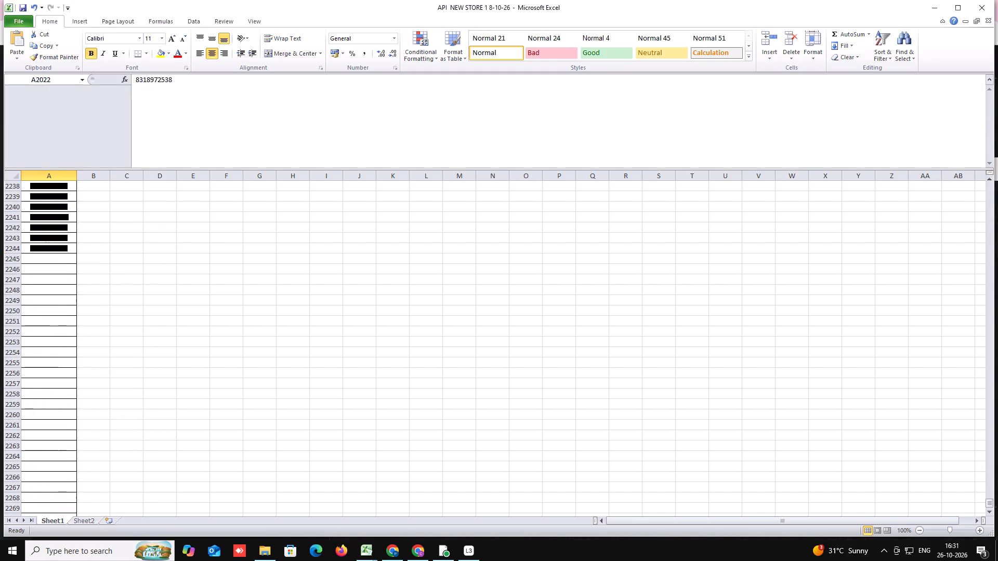
pyautogui.scroll(10, 57, 343)
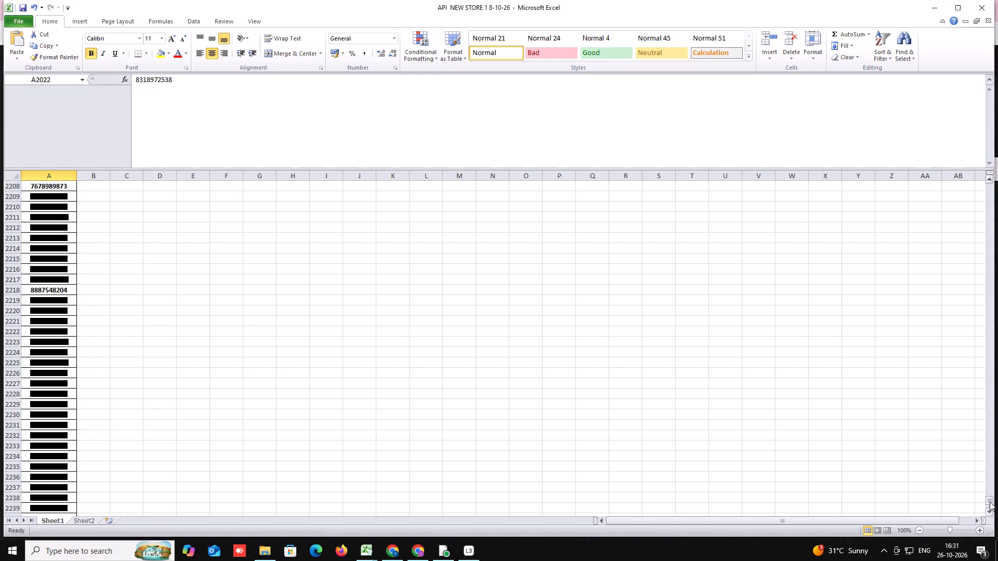
pyautogui.moveTo(989, 502); pyautogui.dragTo(979, 187)
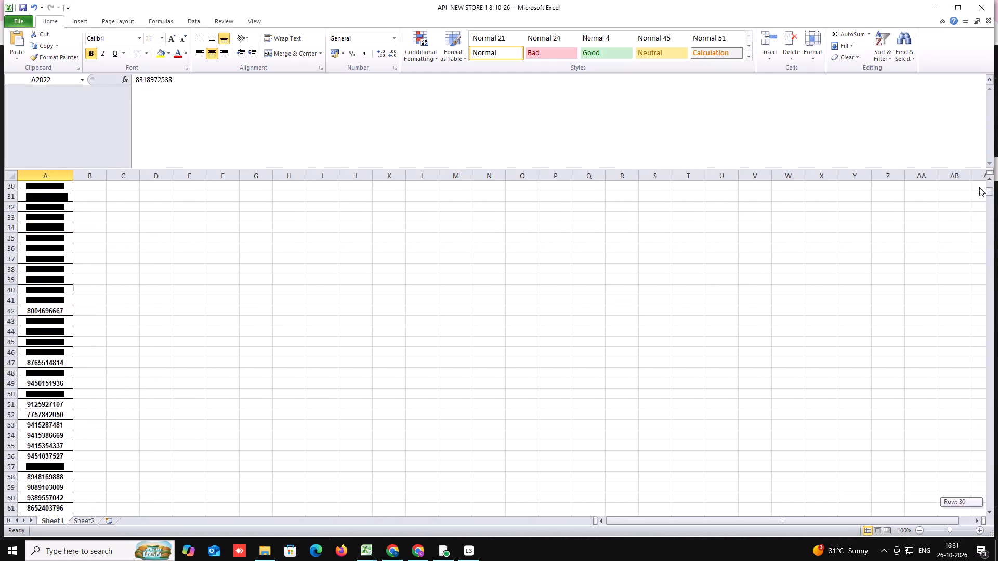
pyautogui.moveTo(979, 187); pyautogui.dragTo(979, 185)
pyautogui.moveTo(61, 207); pyautogui.dragTo(60, 208)
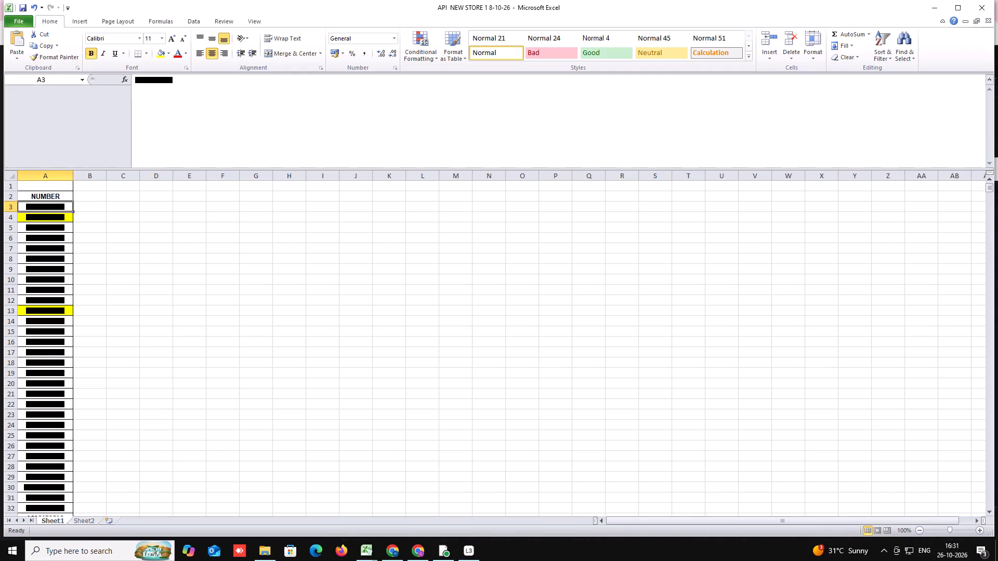
pyautogui.moveTo(60, 208); pyautogui.dragTo(79, 556)
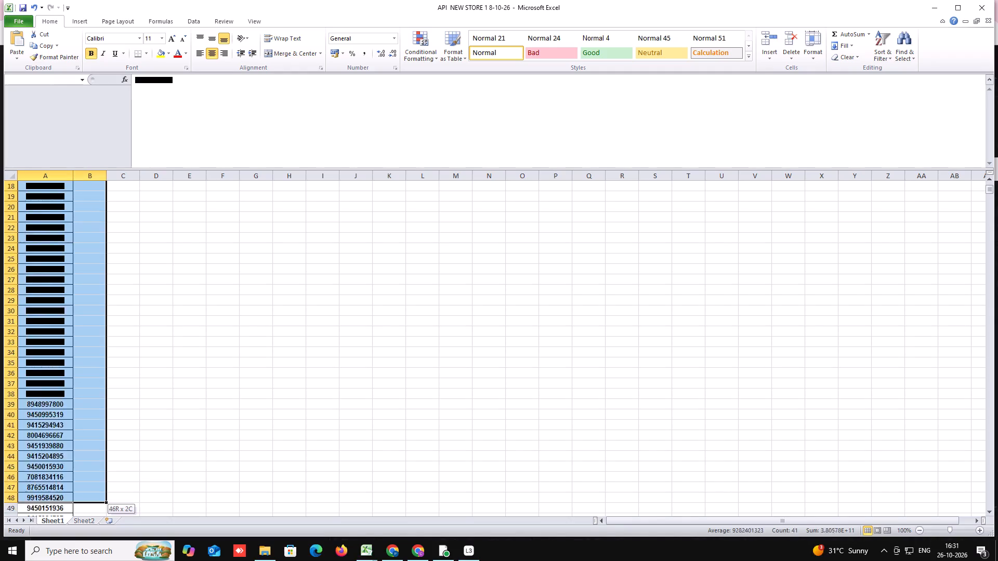
pyautogui.moveTo(79, 556); pyautogui.dragTo(42, 560)
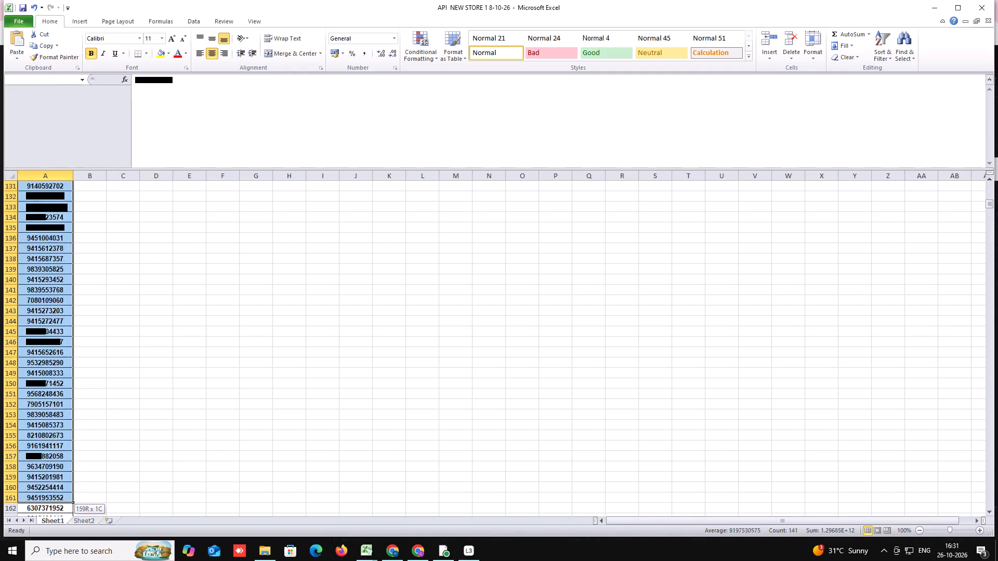
pyautogui.moveTo(42, 560); pyautogui.dragTo(43, 560)
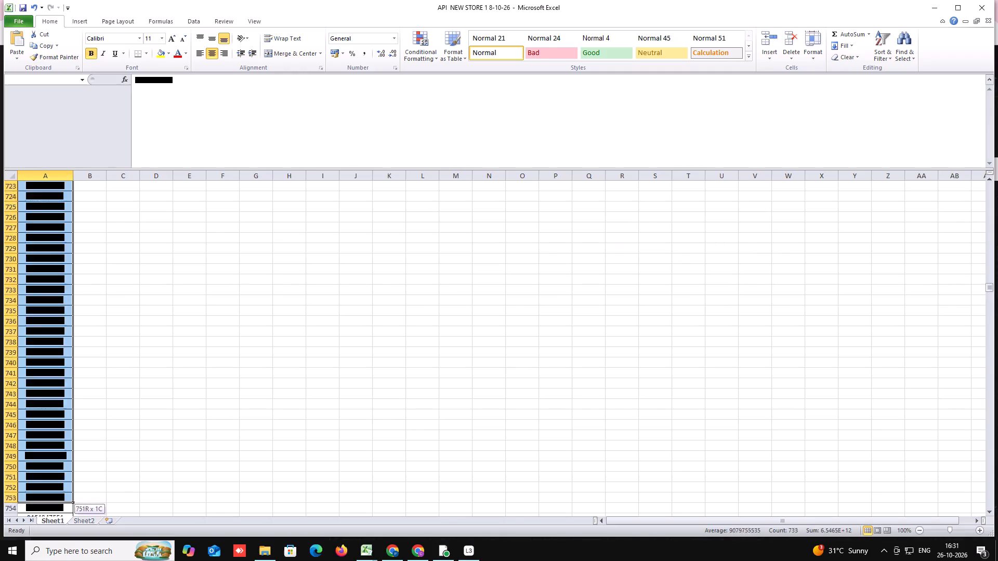
pyautogui.moveTo(43, 560); pyautogui.dragTo(44, 556)
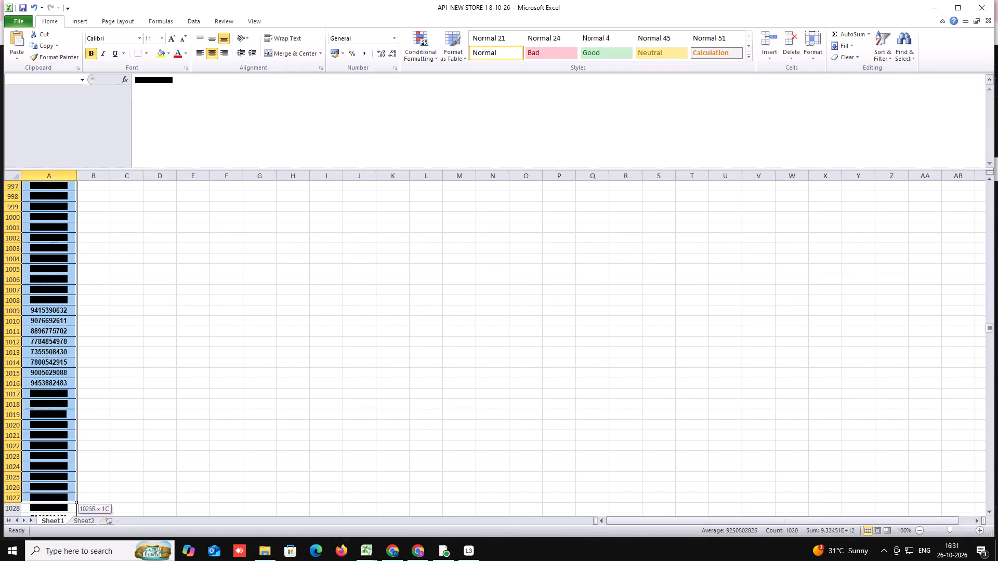
pyautogui.moveTo(44, 556); pyautogui.dragTo(49, 555)
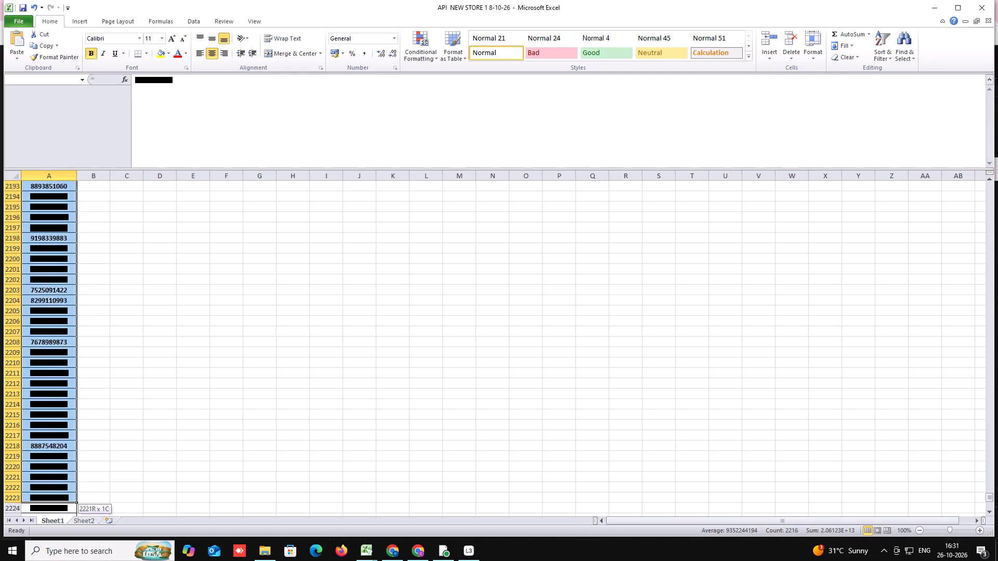
pyautogui.moveTo(49, 555); pyautogui.dragTo(40, 503)
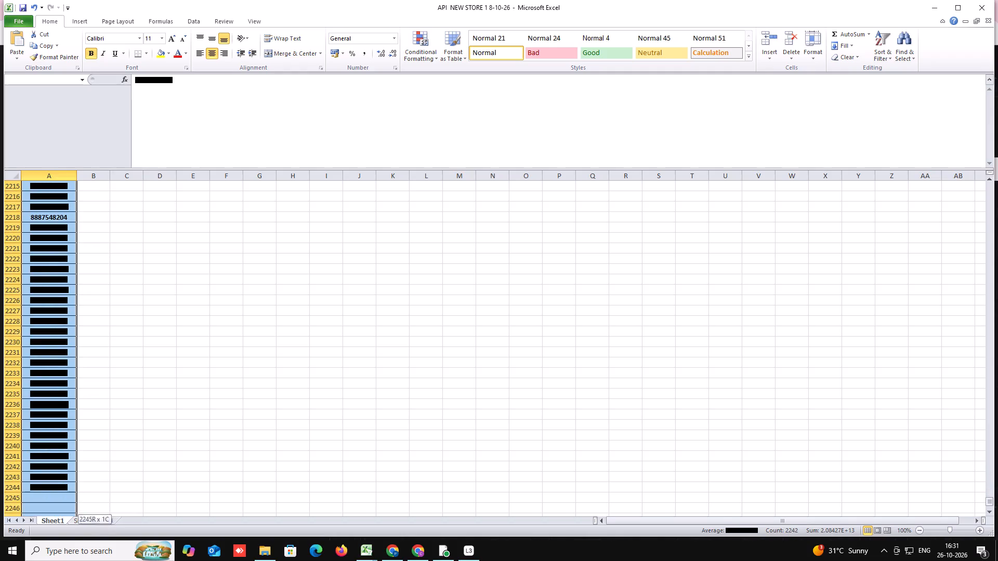
pyautogui.moveTo(40, 503); pyautogui.dragTo(49, 489)
pyautogui.hotkey('ctrl', 'c')
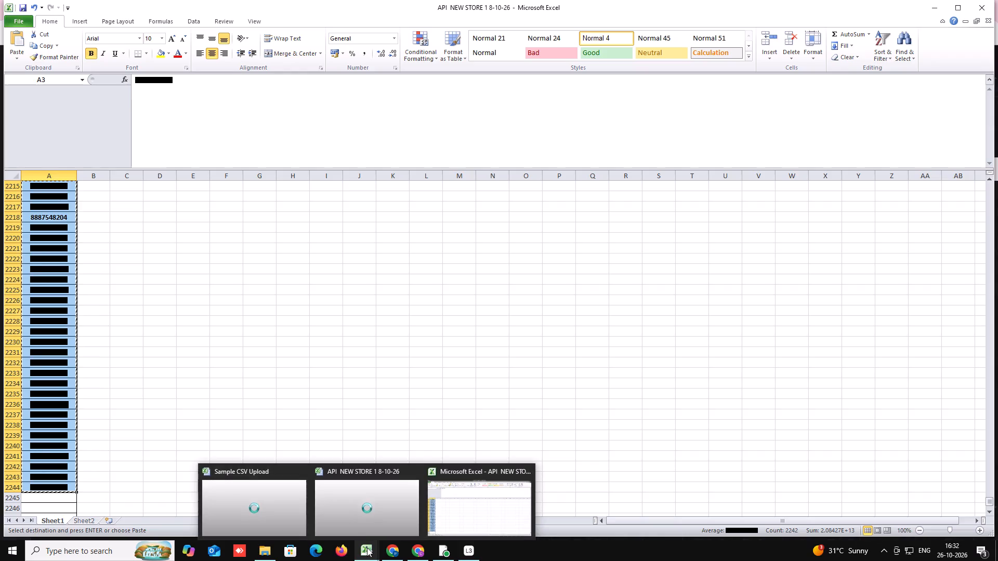
# Switch to the Sample CSV Upload workbook and paste the copied phone numbers into the Phone Number column starting at cell C2.
pyautogui.click(261, 490)
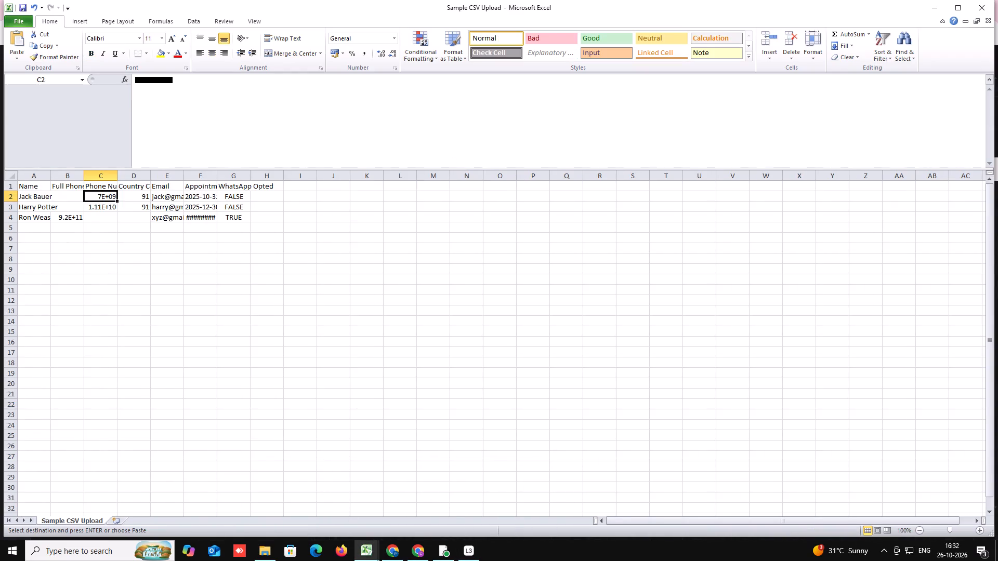
pyautogui.click(188, 282)
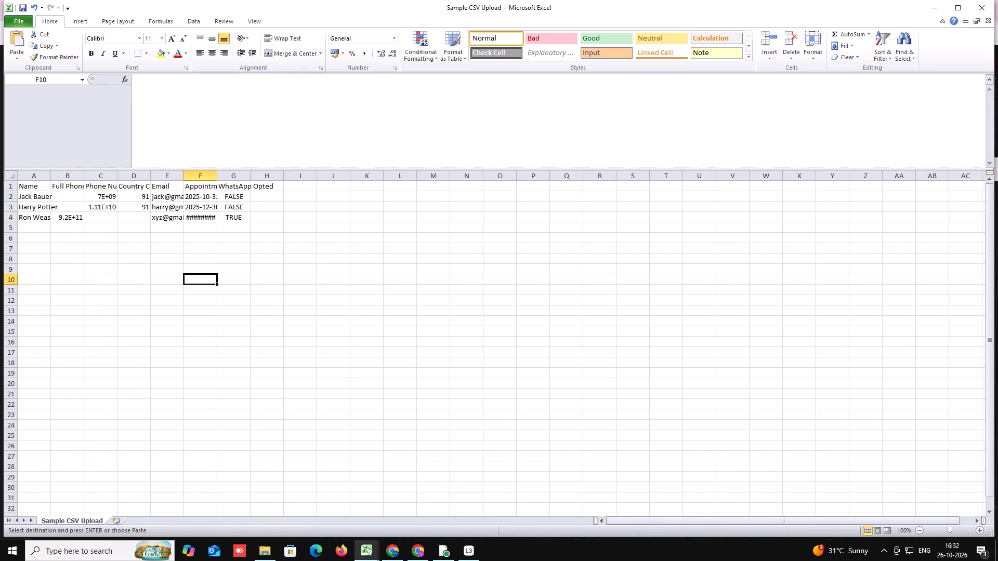
pyautogui.click(101, 196)
pyautogui.click(74, 197)
pyautogui.click(66, 219)
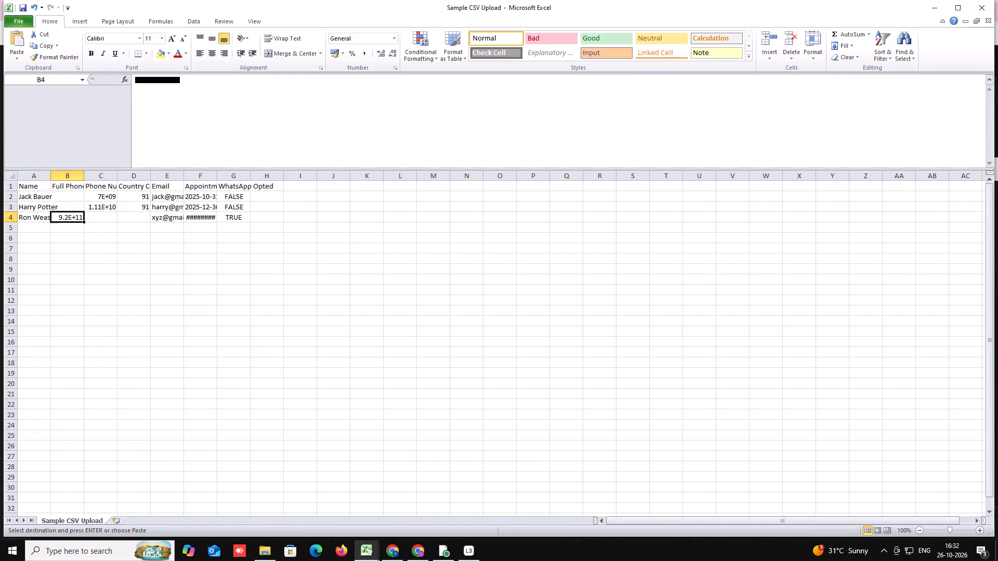
pyautogui.click(88, 261)
pyautogui.click(97, 197)
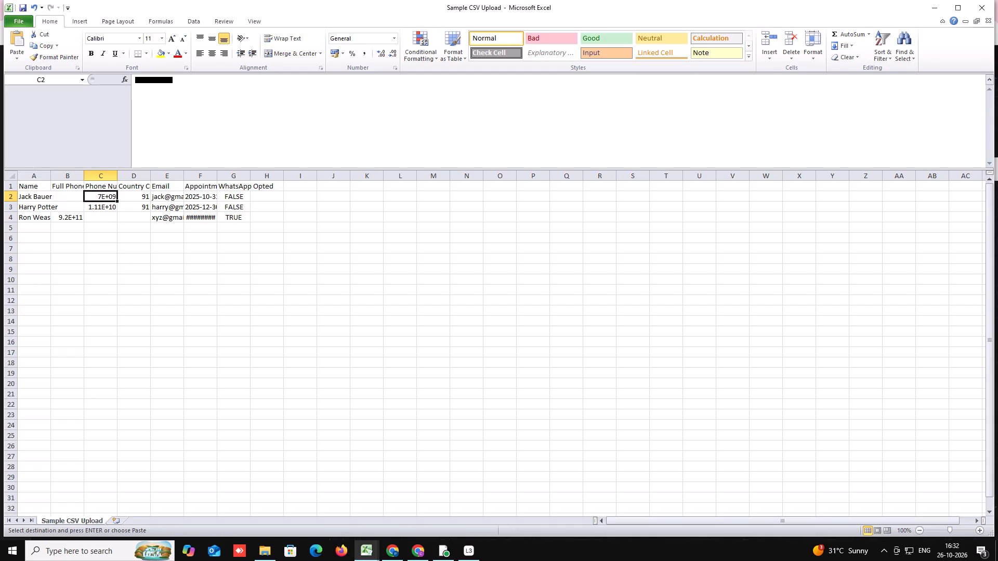
pyautogui.hotkey('ctrl', 'v')
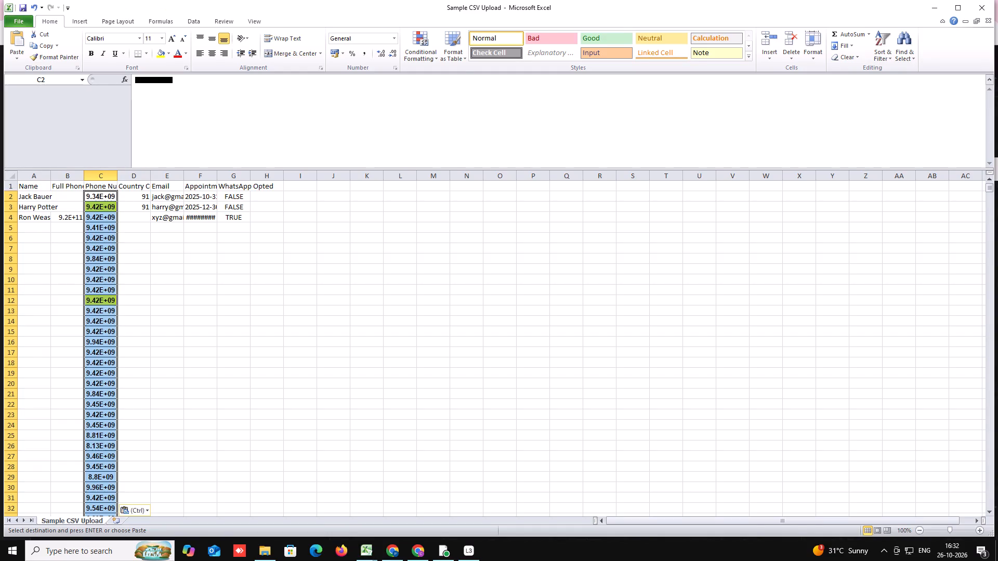
# Widen the Phone Number column C so the pasted numbers show in full instead of in scientific notation.
pyautogui.click(172, 278)
pyautogui.moveTo(116, 175); pyautogui.dragTo(146, 184)
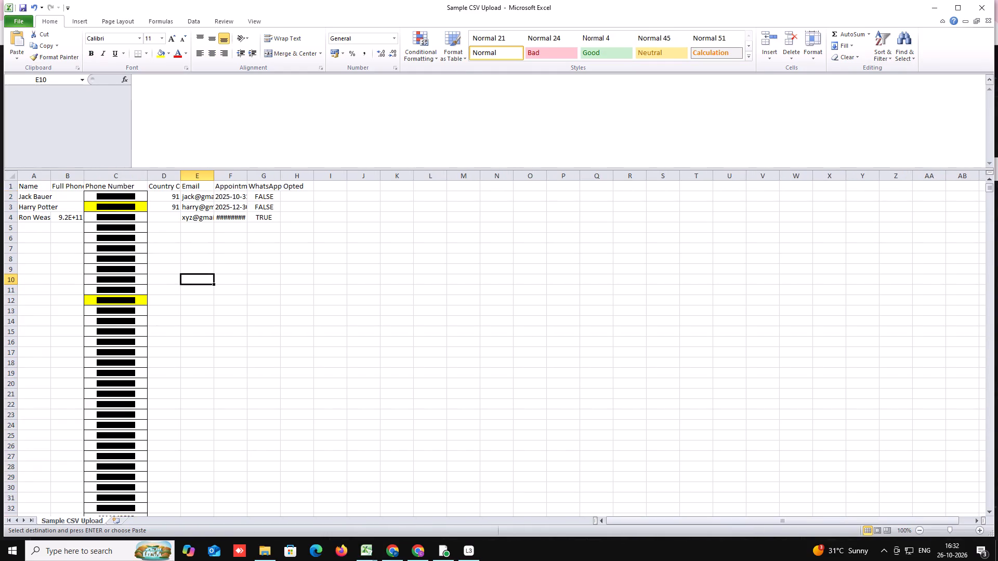
pyautogui.click(117, 239)
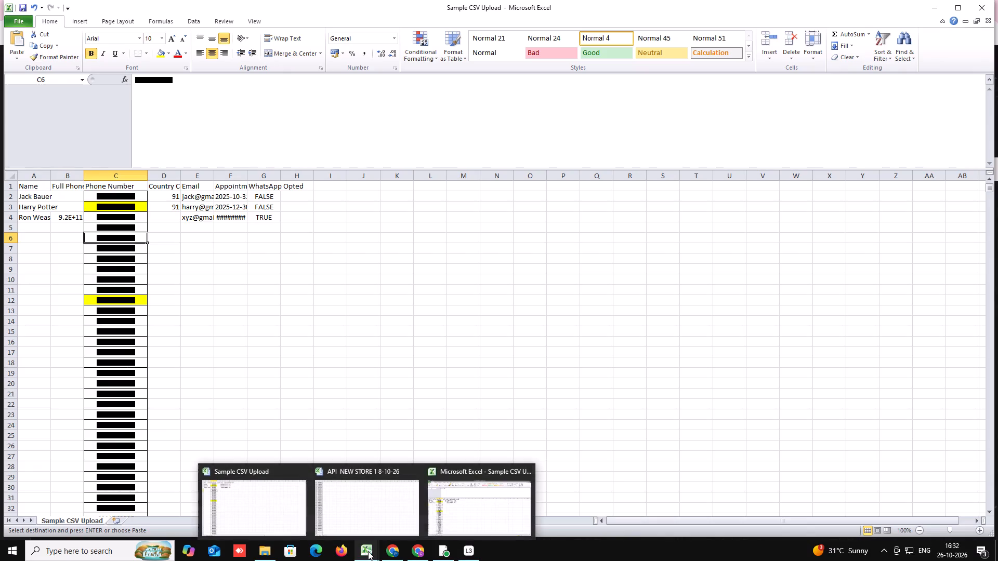
# Switch back to the phone number list in the API NEW STORE 1 8-10-26 workbook.
pyautogui.click(375, 499)
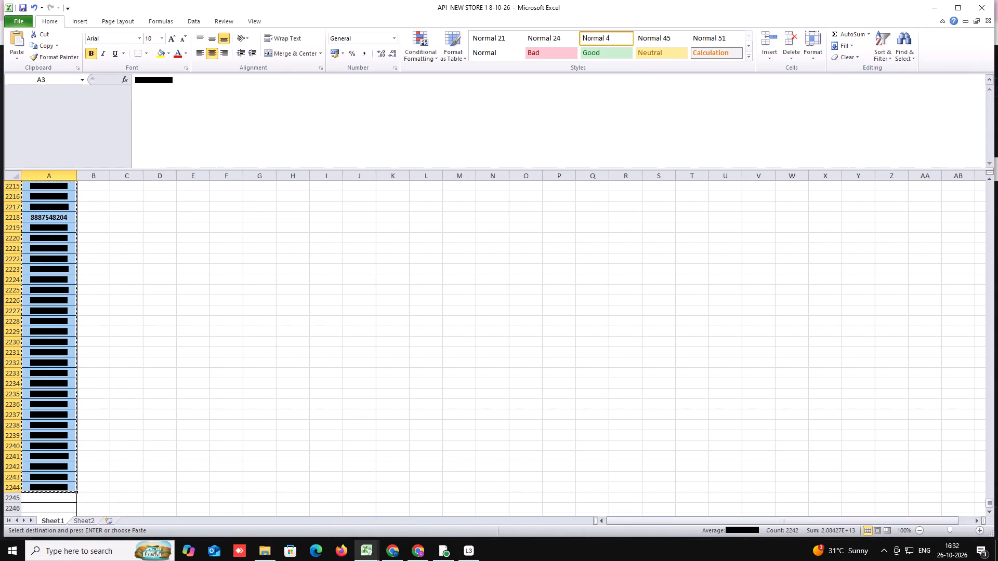
# Enter the formula =CONCATENATE(91,A3) in cell B3, beside the first phone number.
pyautogui.scroll(19, 130, 304)
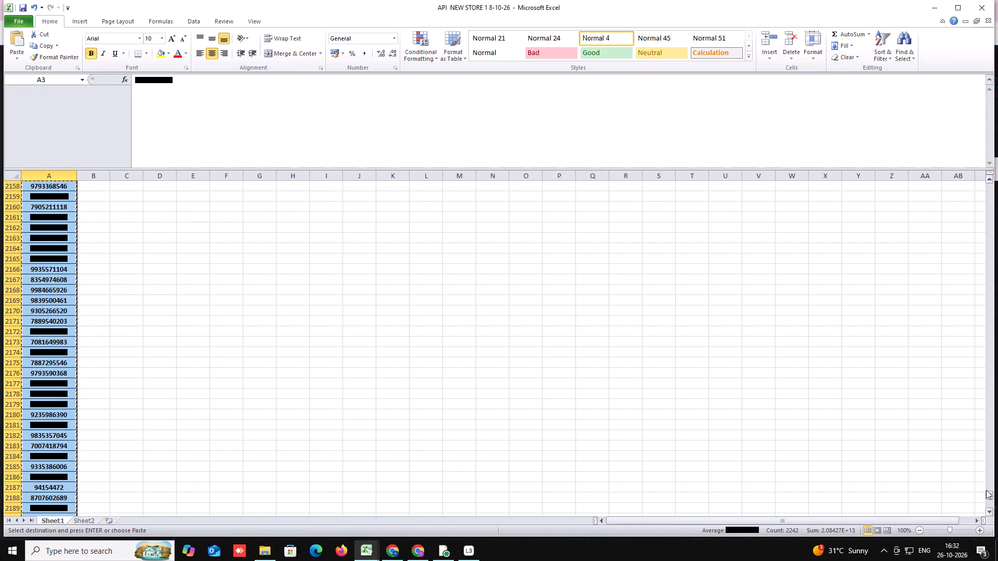
pyautogui.moveTo(988, 491); pyautogui.dragTo(978, 179)
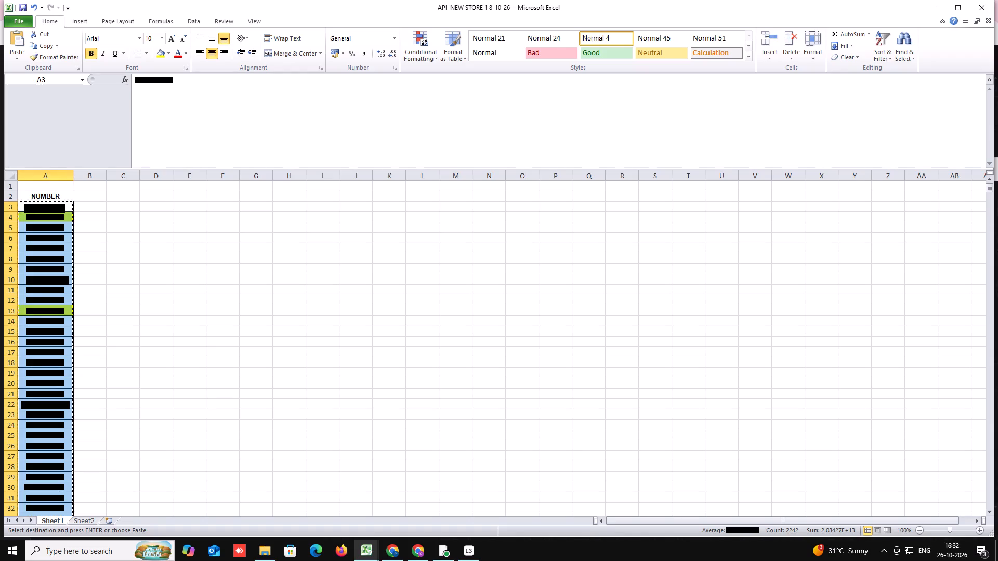
pyautogui.click(85, 207)
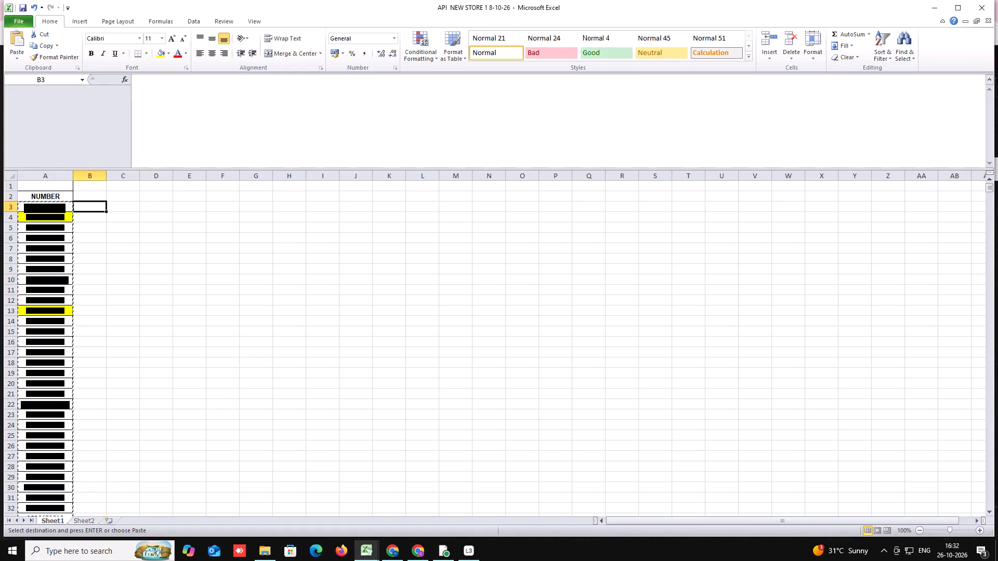
pyautogui.press('=')
pyautogui.write('con')
pyautogui.doubleClick(107, 216)
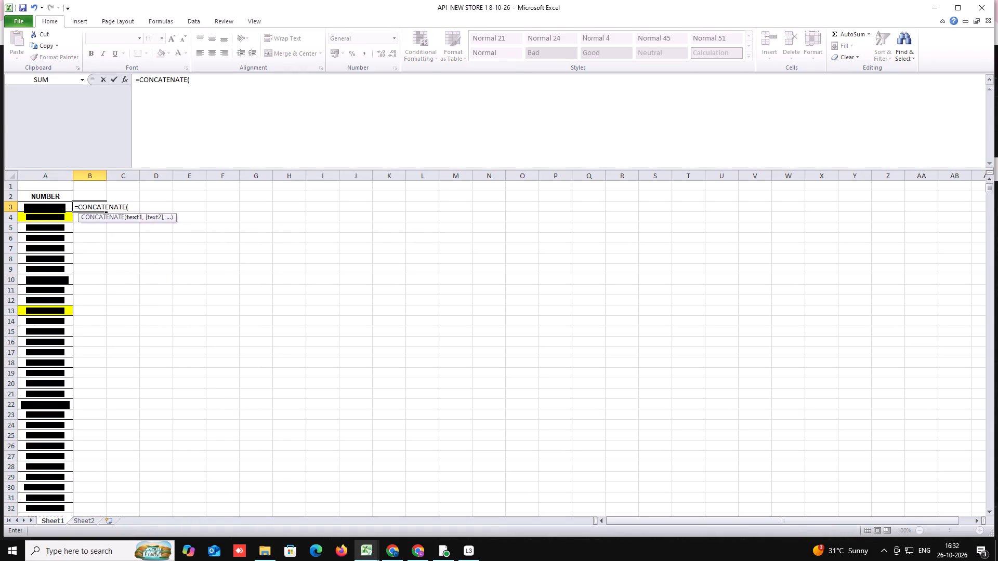
pyautogui.write('91')
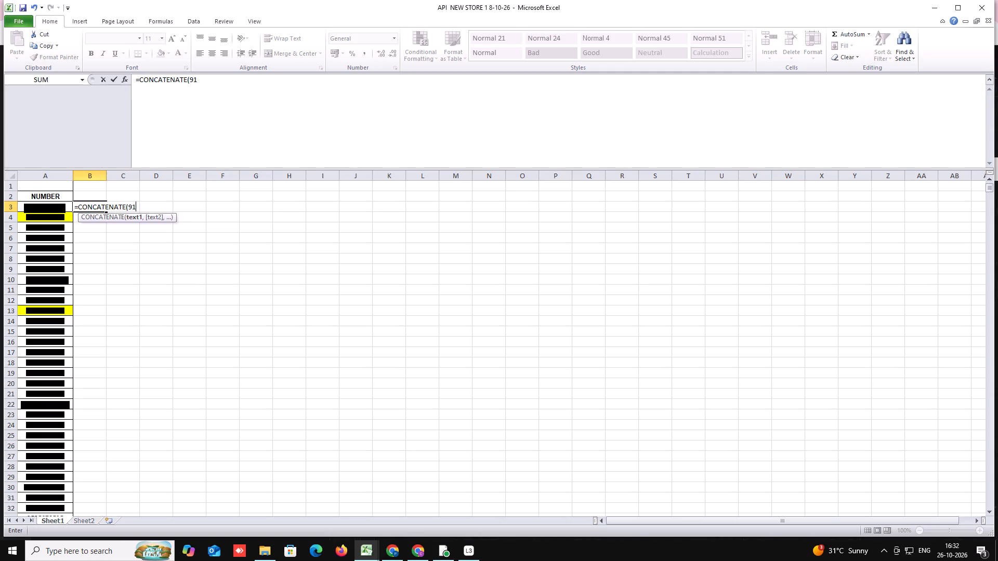
pyautogui.press(',')
pyautogui.click(56, 209)
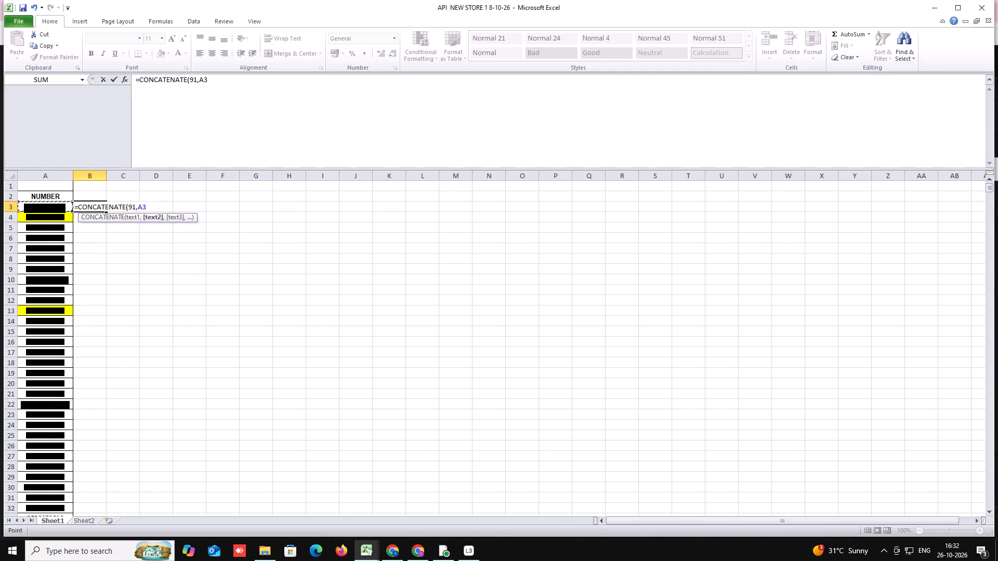
pyautogui.hotkey('shift', ')')
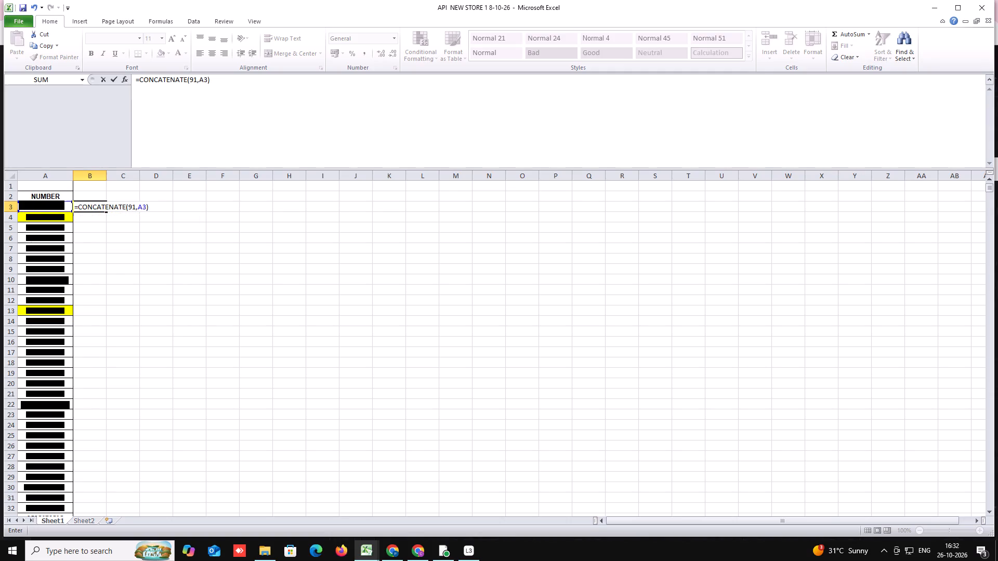
pyautogui.press('Return')
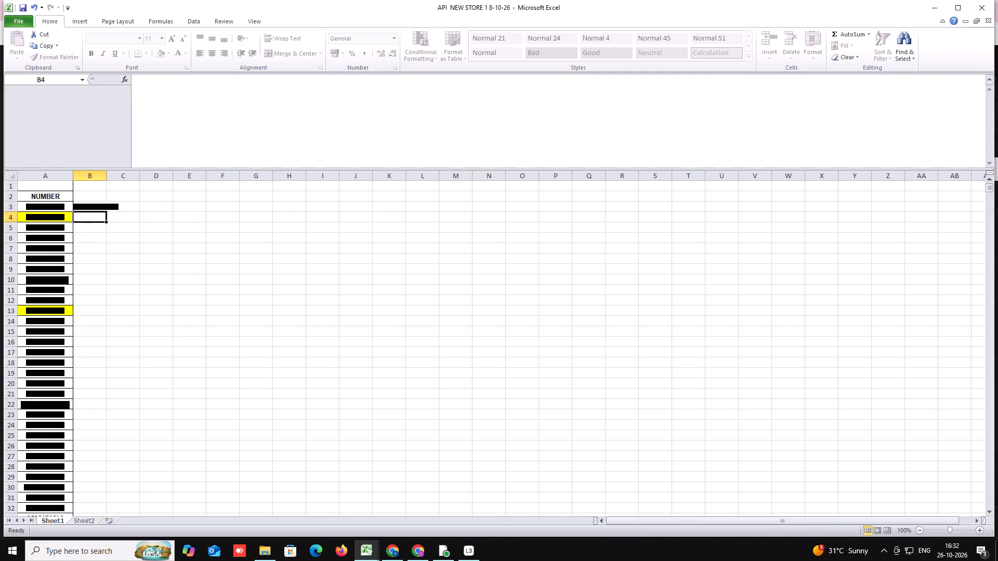
# Fill the B3 formula down column B to the last phone number in row 2244.
pyautogui.click(91, 206)
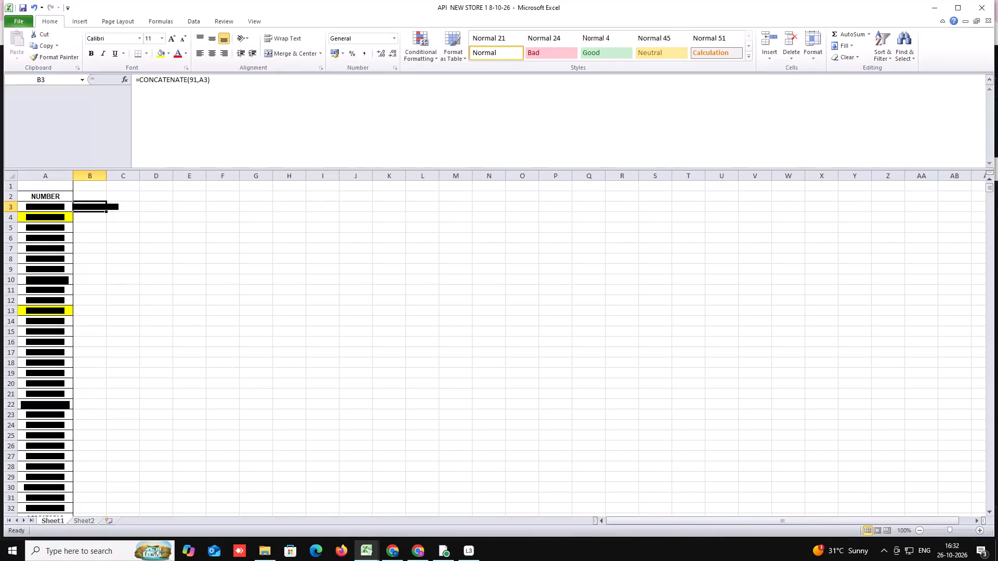
pyautogui.moveTo(107, 212); pyautogui.dragTo(119, 560)
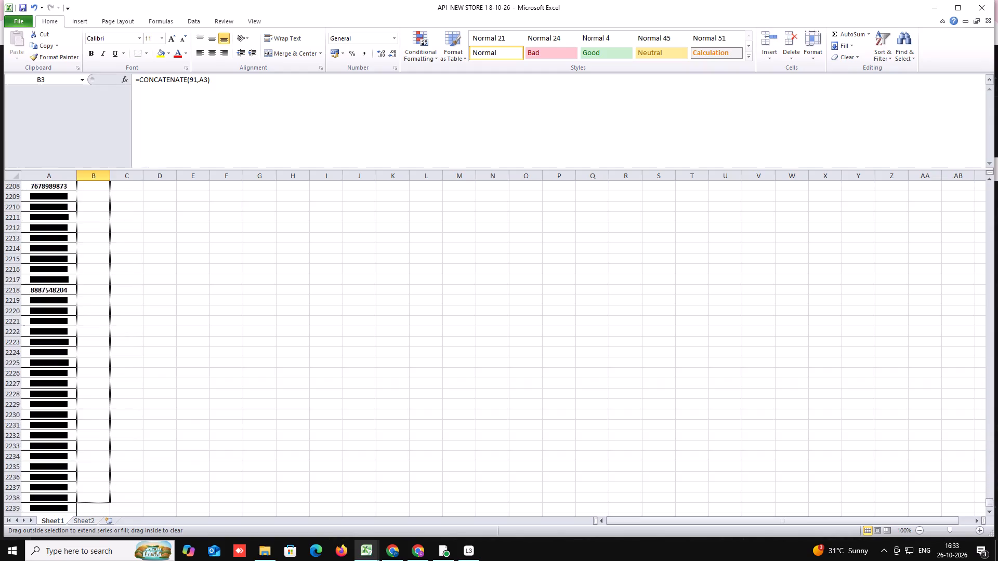
pyautogui.moveTo(119, 560); pyautogui.dragTo(99, 492)
# Copy the 91-prefixed numbers in B3 to B2244 and open the paste options for cell D3.
pyautogui.hotkey('ctrl', 'c')
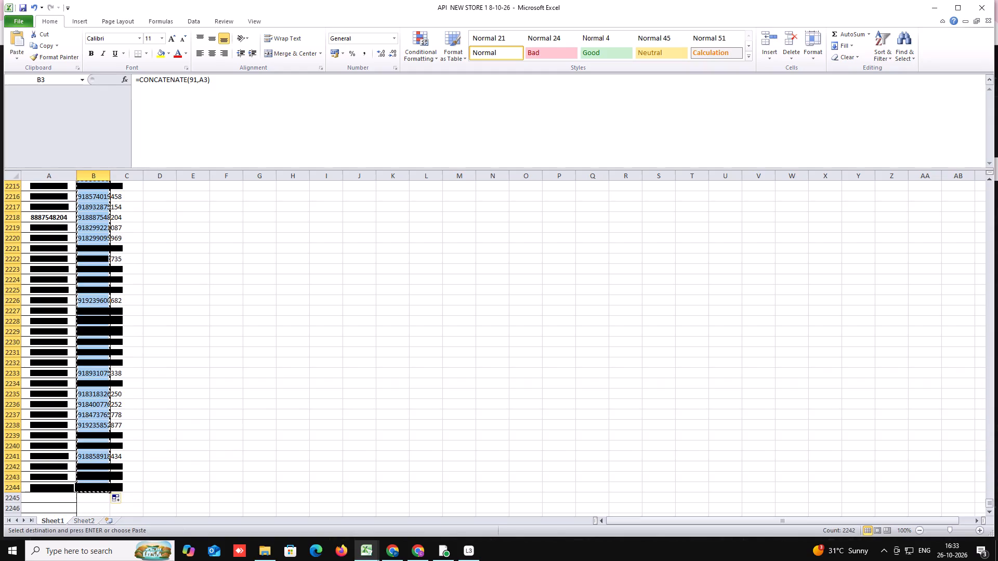
pyautogui.scroll(13, 122, 359)
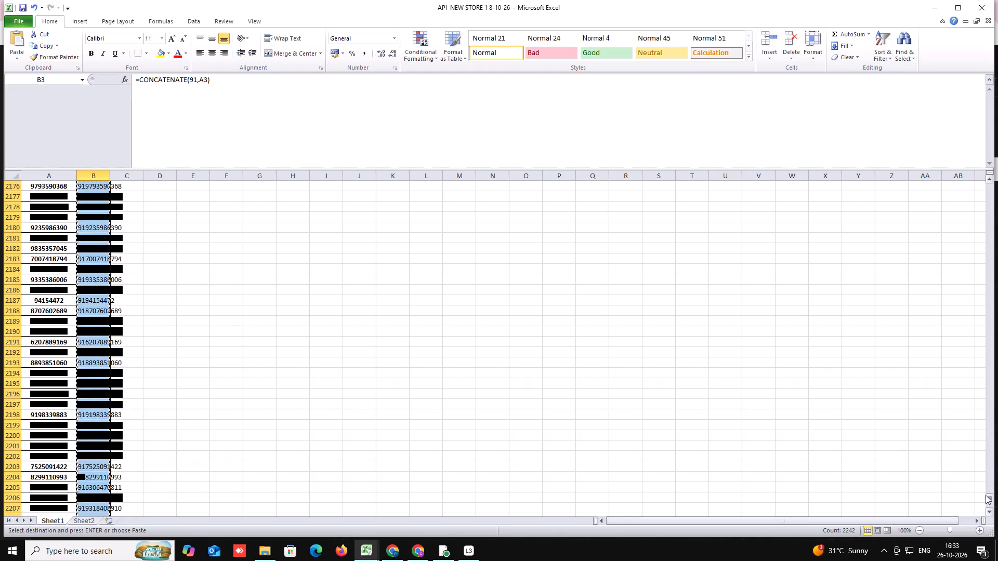
pyautogui.moveTo(987, 496); pyautogui.dragTo(980, 173)
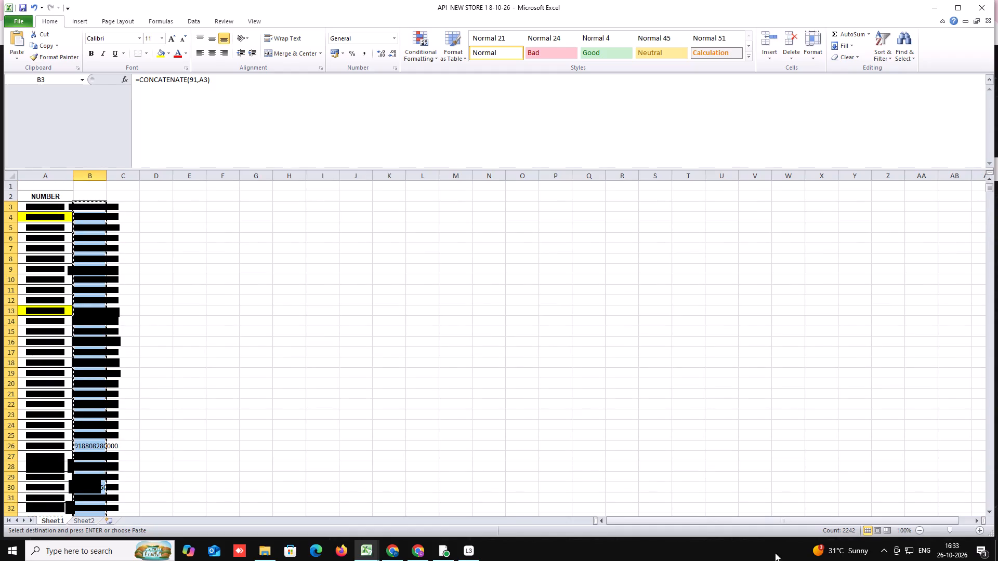
pyautogui.click(149, 209)
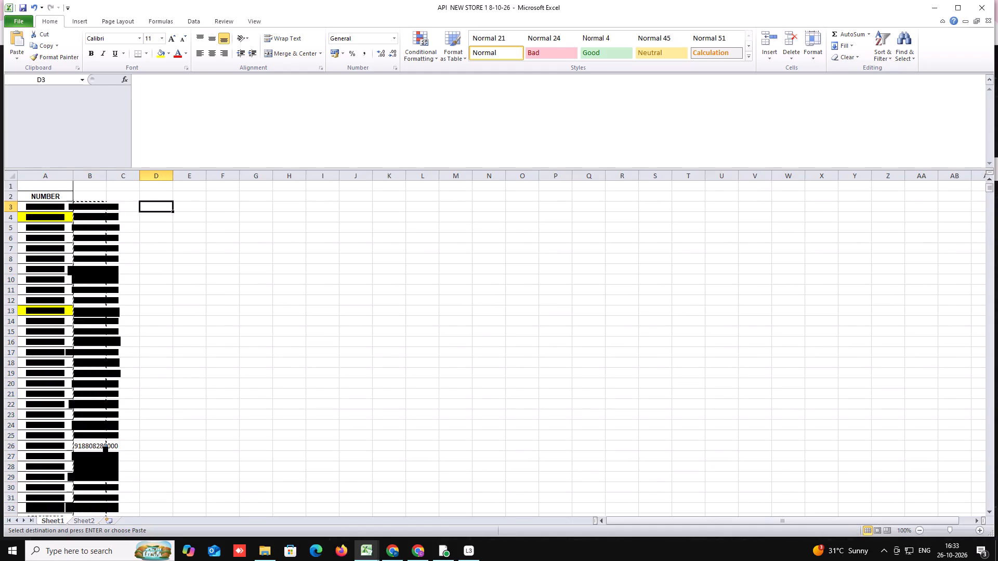
pyautogui.rightClick(156, 209)
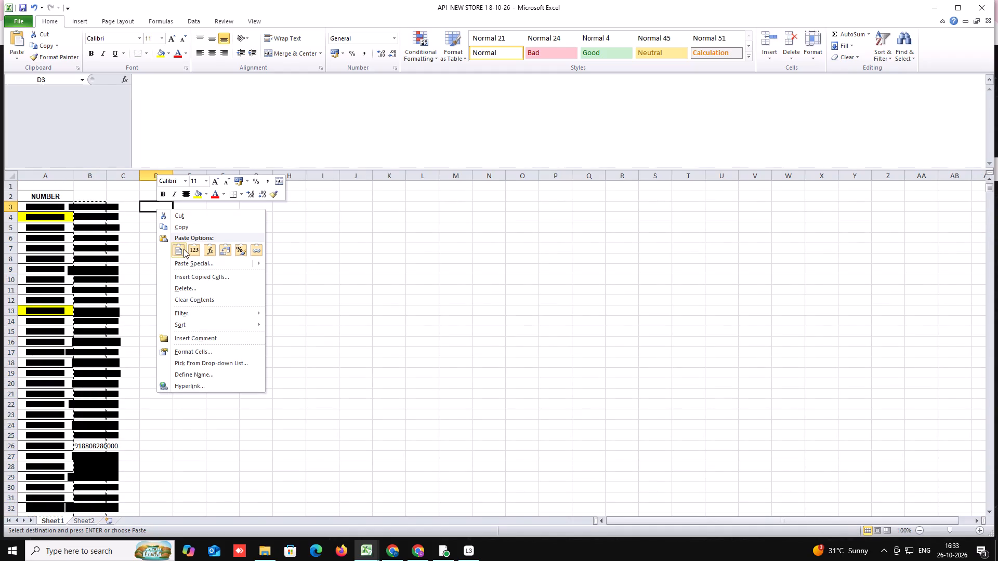
# Paste the copied 91-prefixed numbers into column D from cell D3 as values only.
pyautogui.click(191, 250)
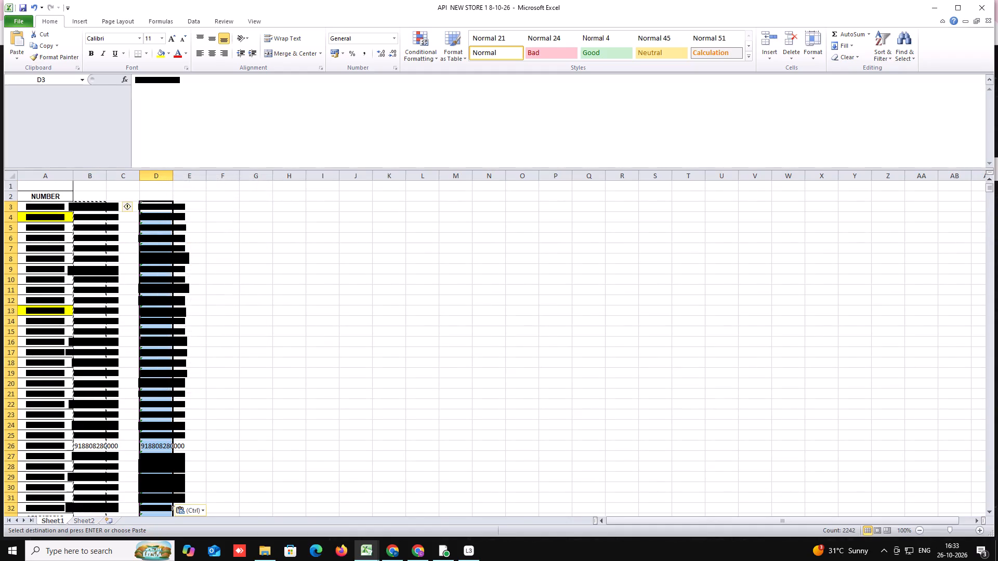
# Copy the pasted values from column D into the Full Phone column of the Sample CSV Upload workbook, starting at cell B2.
pyautogui.hotkey('ctrl', 'c')
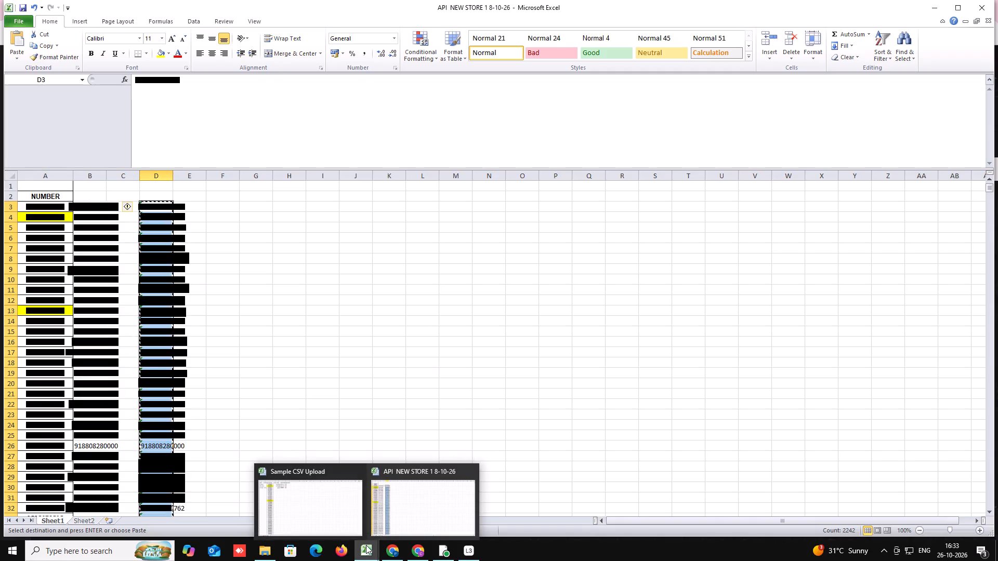
pyautogui.click(324, 511)
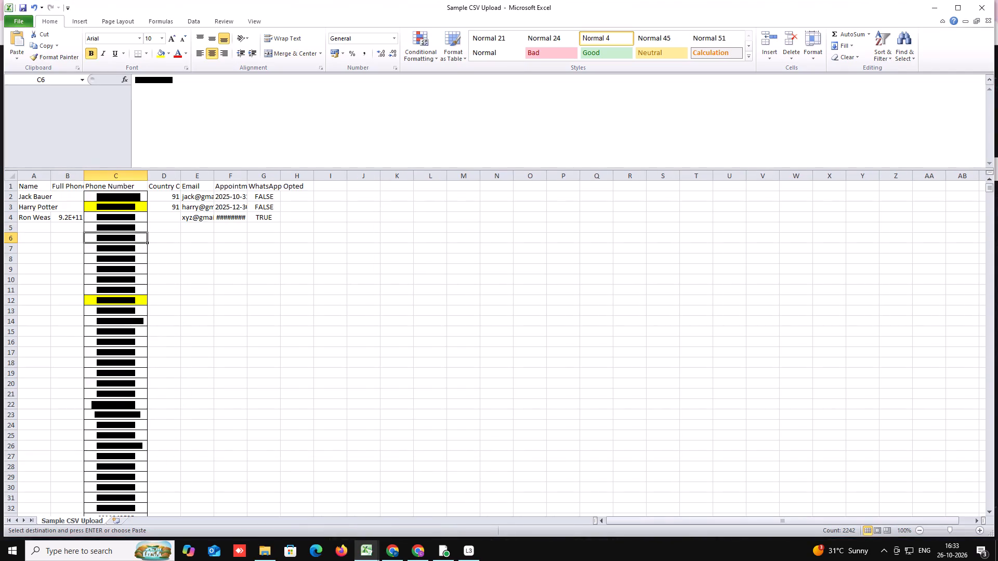
pyautogui.click(74, 256)
pyautogui.click(69, 194)
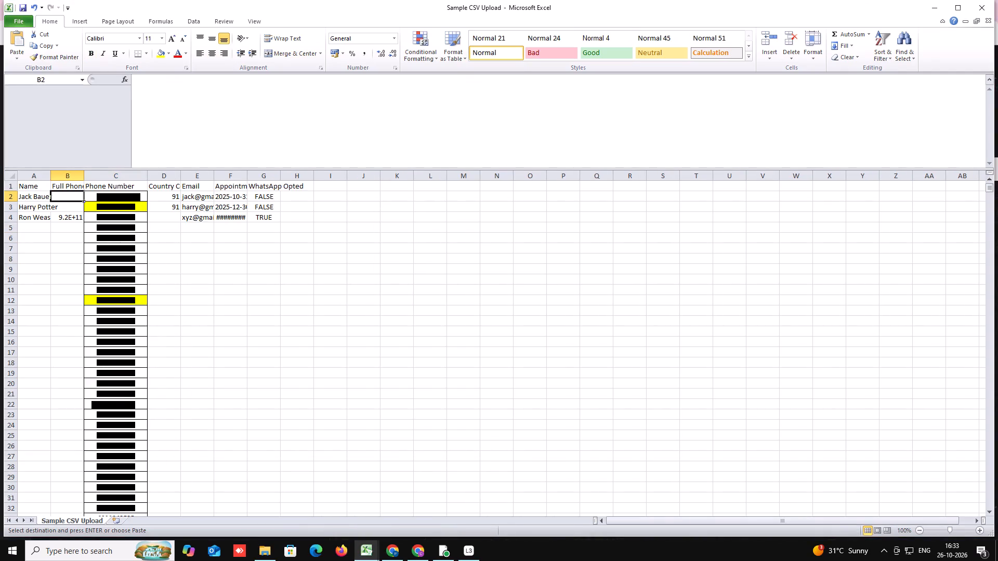
pyautogui.hotkey('ctrl', 'v')
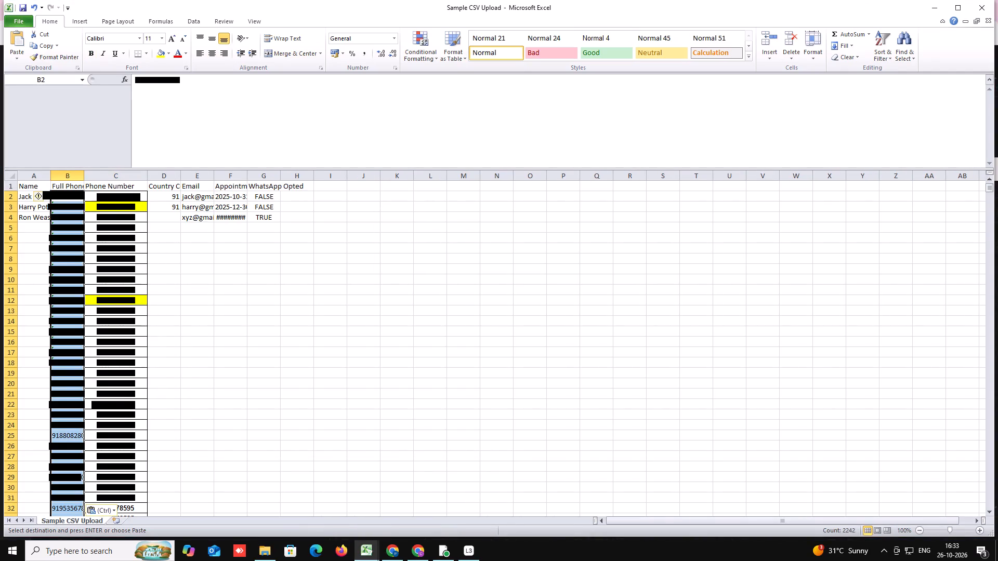
# Replace the sample name in cell A2 of the Name column with Customer.
pyautogui.click(28, 244)
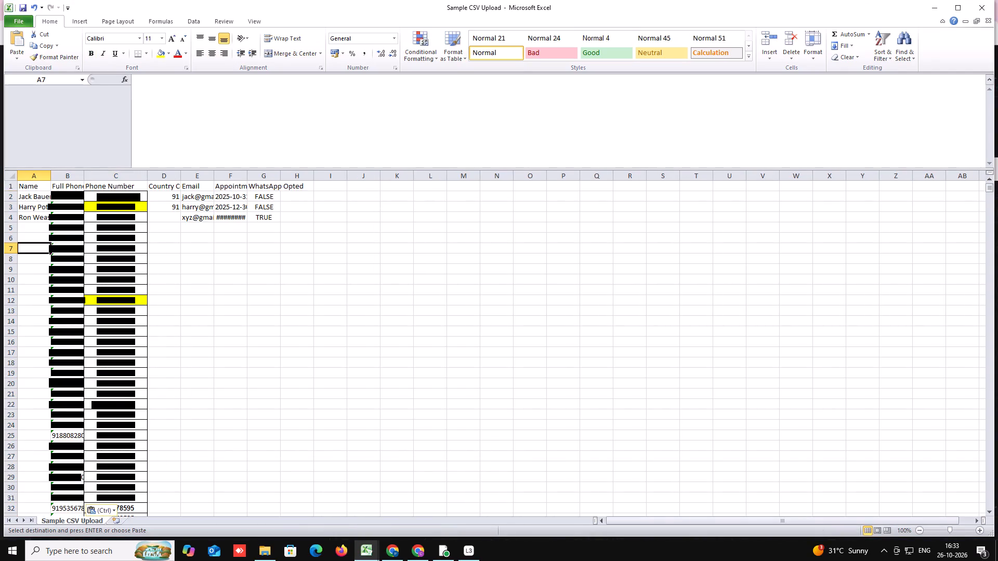
pyautogui.click(35, 196)
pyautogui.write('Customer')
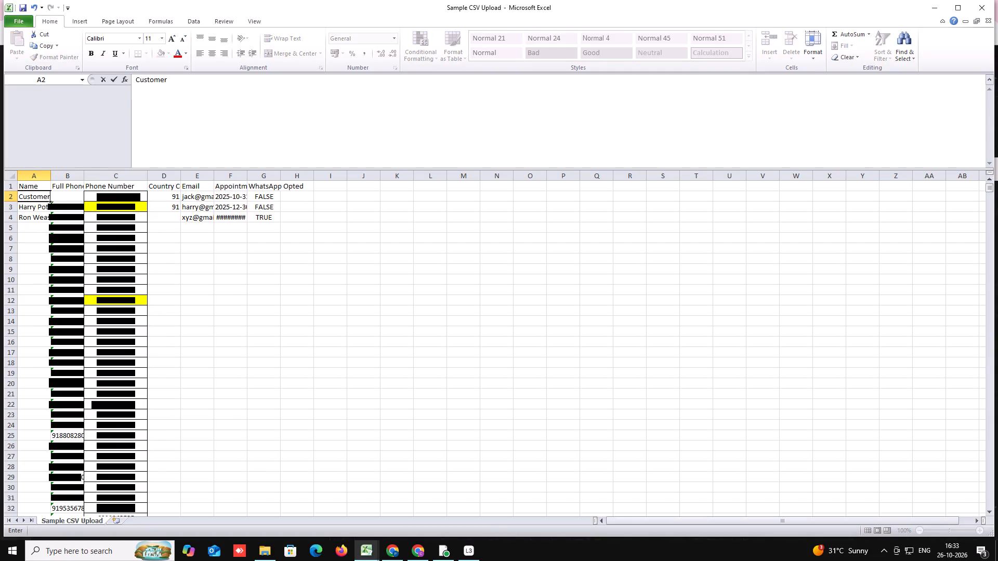
pyautogui.click(24, 234)
# Fill Customer from cell A2 down the Name column alongside the list of phone numbers.
pyautogui.click(32, 198)
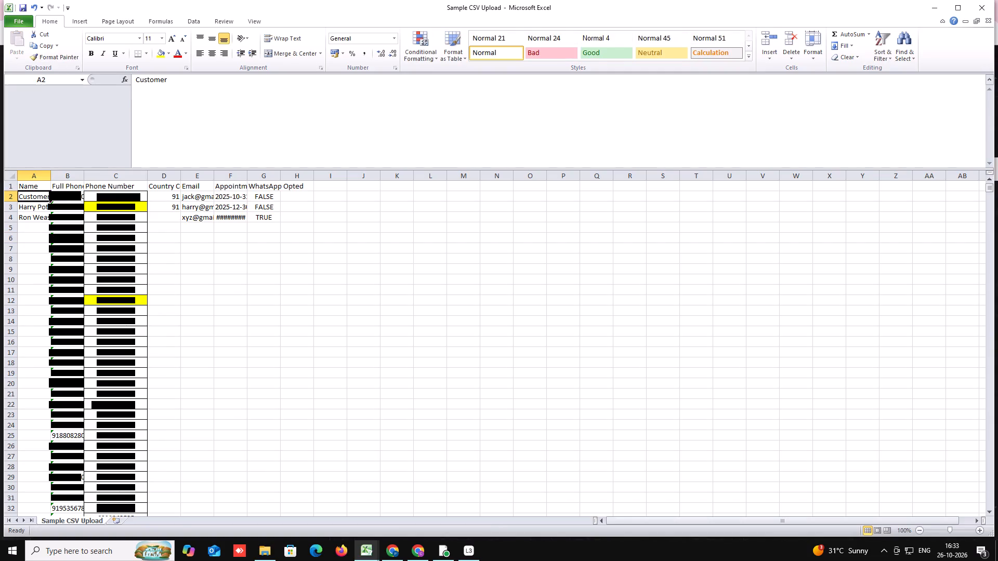
pyautogui.moveTo(49, 200); pyautogui.dragTo(70, 537)
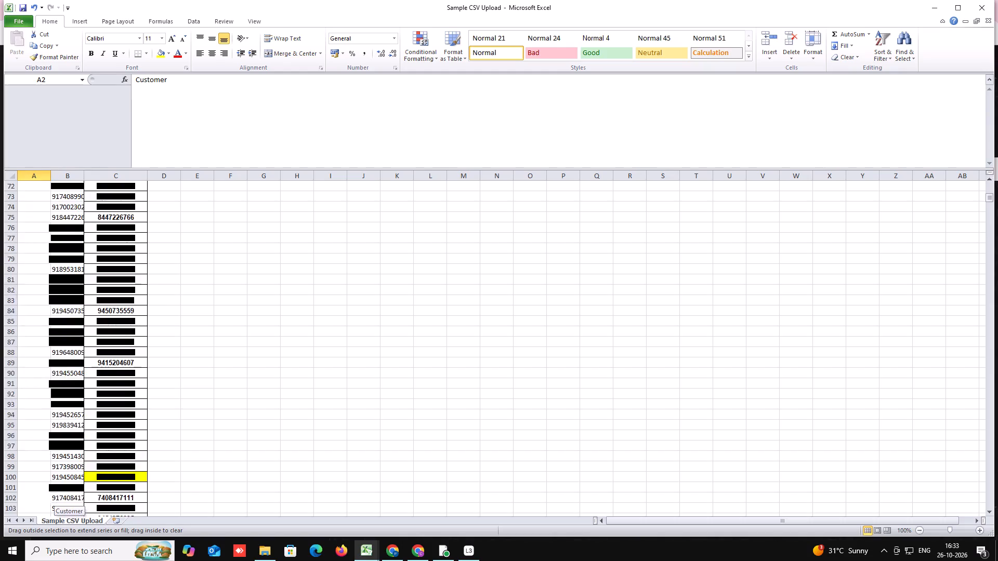
pyautogui.moveTo(70, 537); pyautogui.dragTo(70, 506)
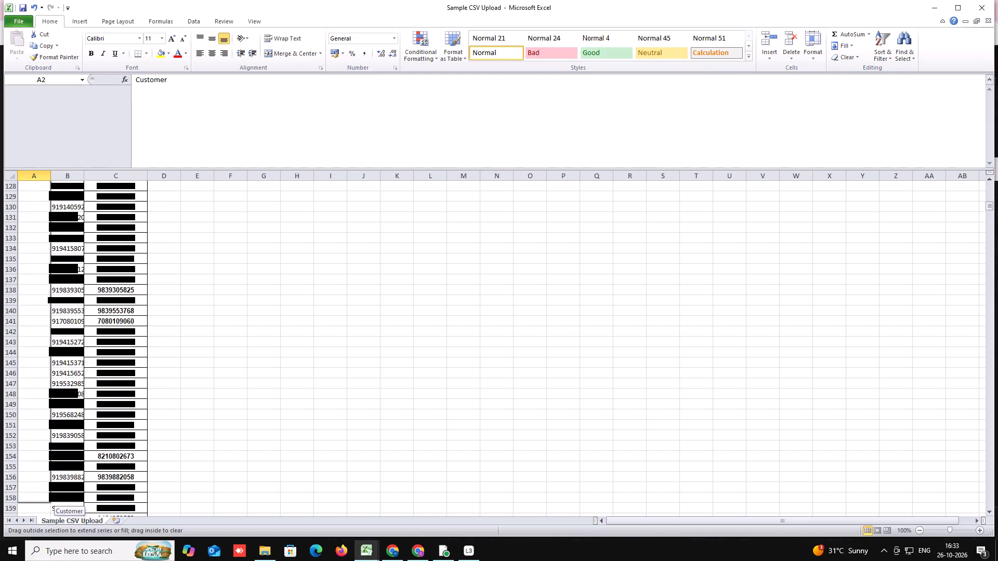
pyautogui.moveTo(70, 506); pyautogui.dragTo(64, 547)
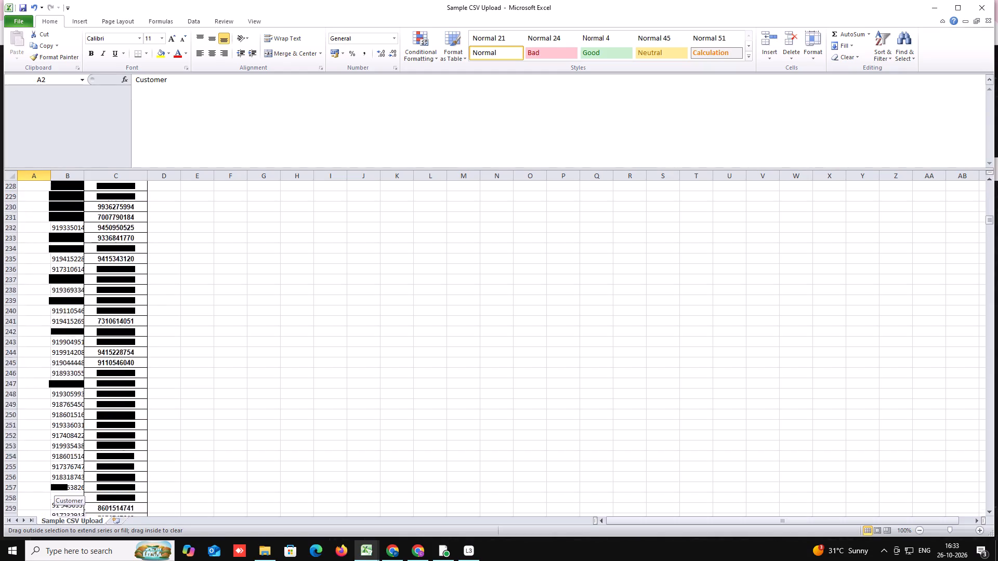
pyautogui.moveTo(64, 547); pyautogui.dragTo(71, 418)
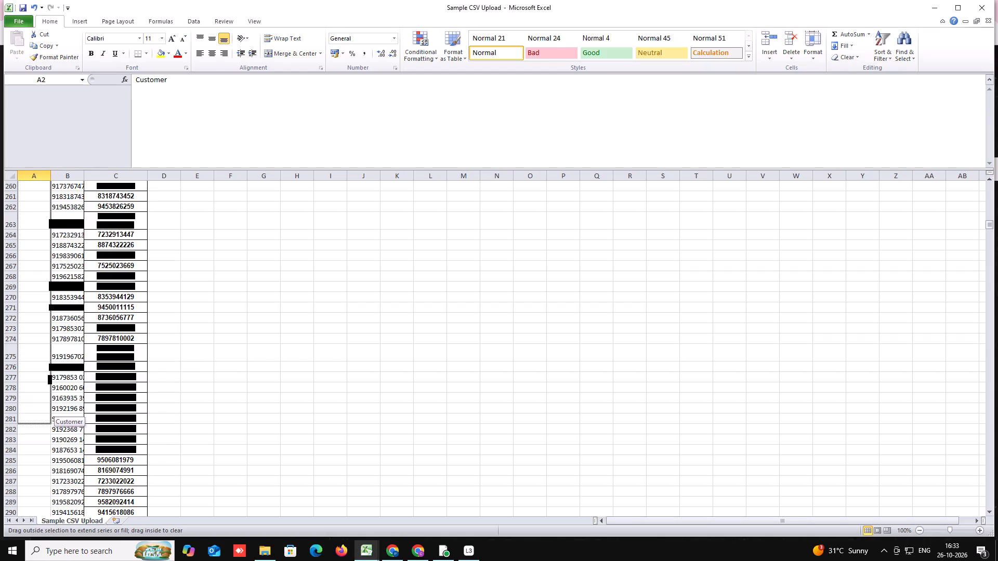
pyautogui.moveTo(71, 418); pyautogui.dragTo(67, 430)
pyautogui.moveTo(67, 430); pyautogui.dragTo(55, 529)
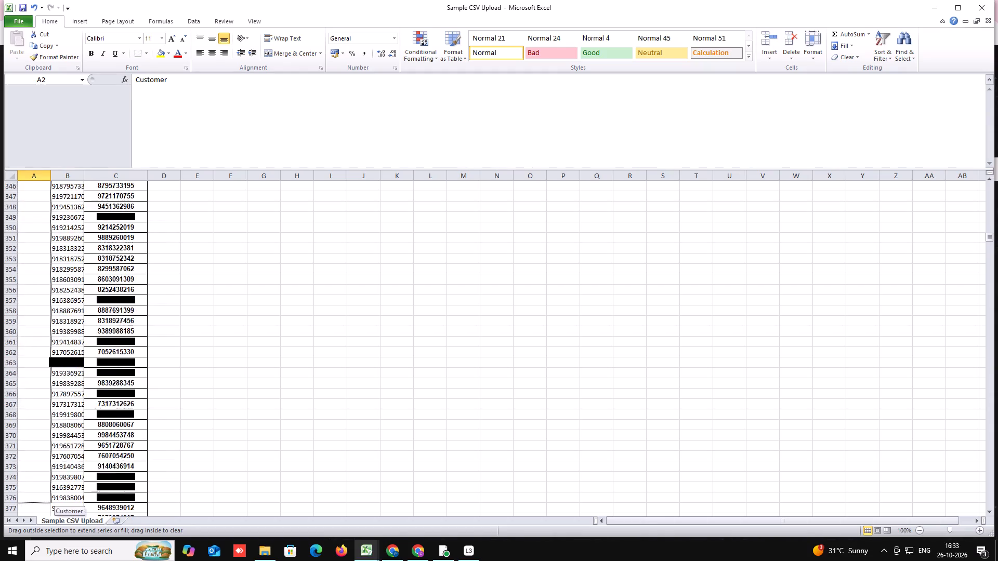
# In the Sample CSV Upload workbook, fill Customer from A2 down column A to the last number in row 2243.
pyautogui.moveTo(55, 529); pyautogui.dragTo(64, 560)
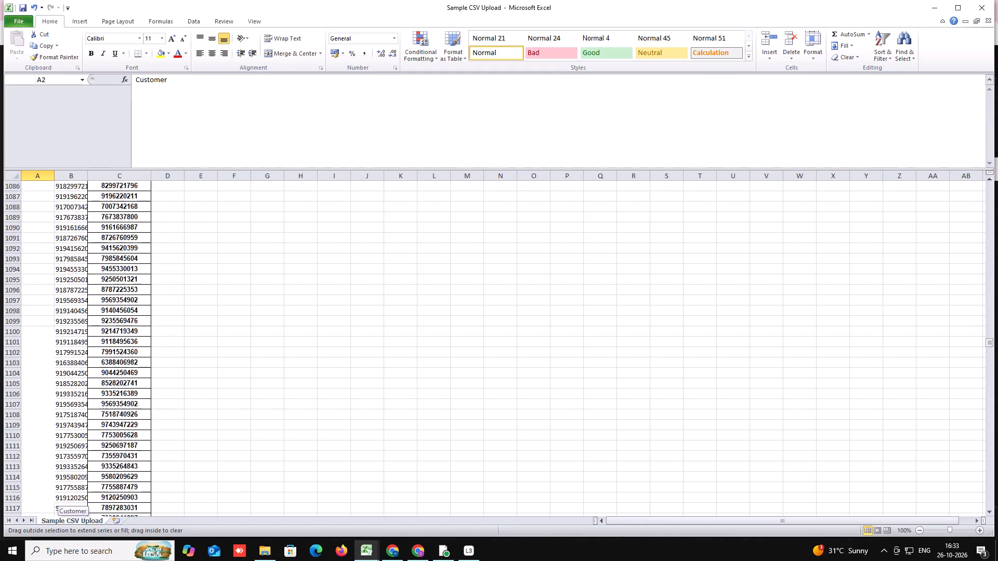
pyautogui.moveTo(64, 560); pyautogui.dragTo(62, 560)
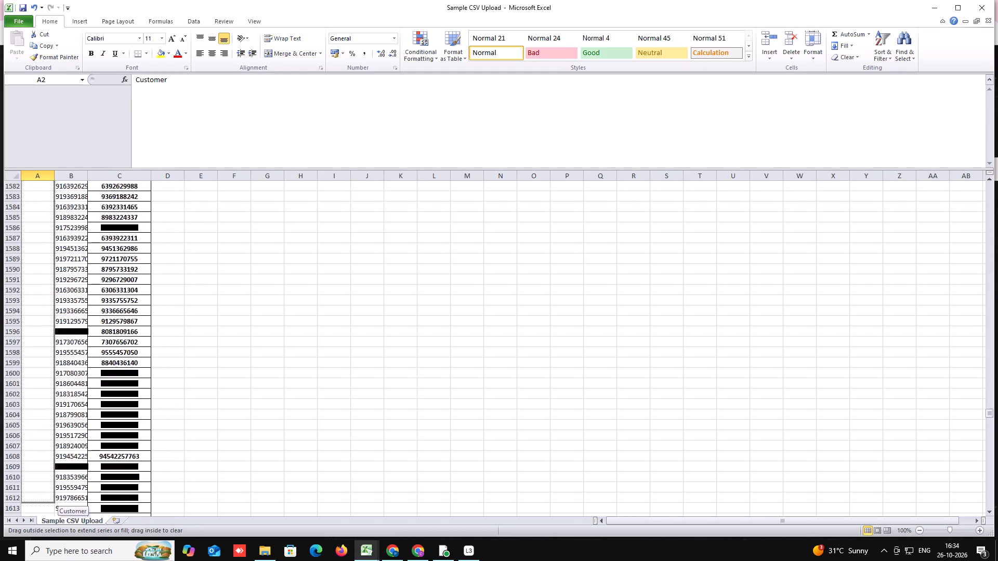
pyautogui.moveTo(62, 560); pyautogui.dragTo(51, 560)
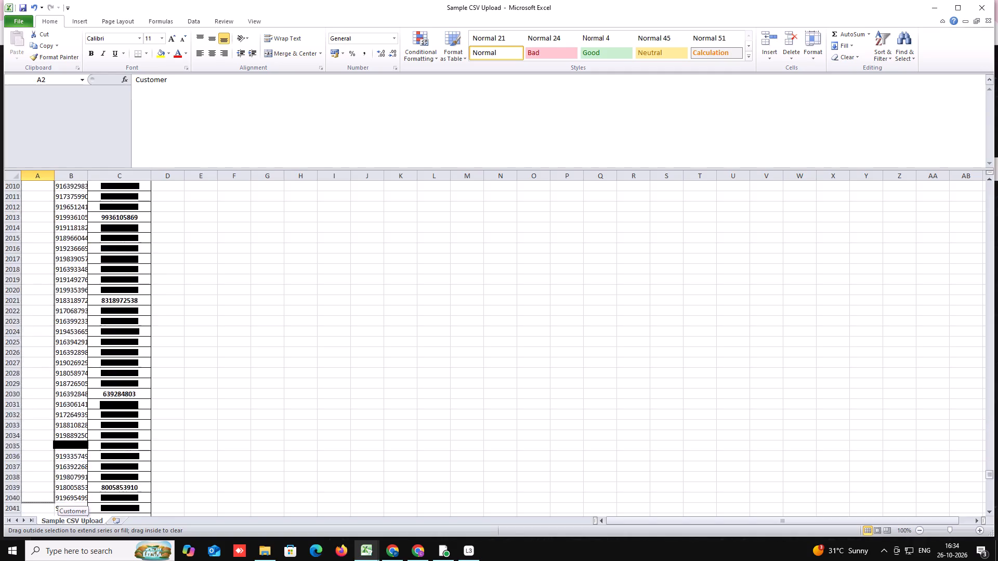
pyautogui.moveTo(51, 560); pyautogui.dragTo(36, 558)
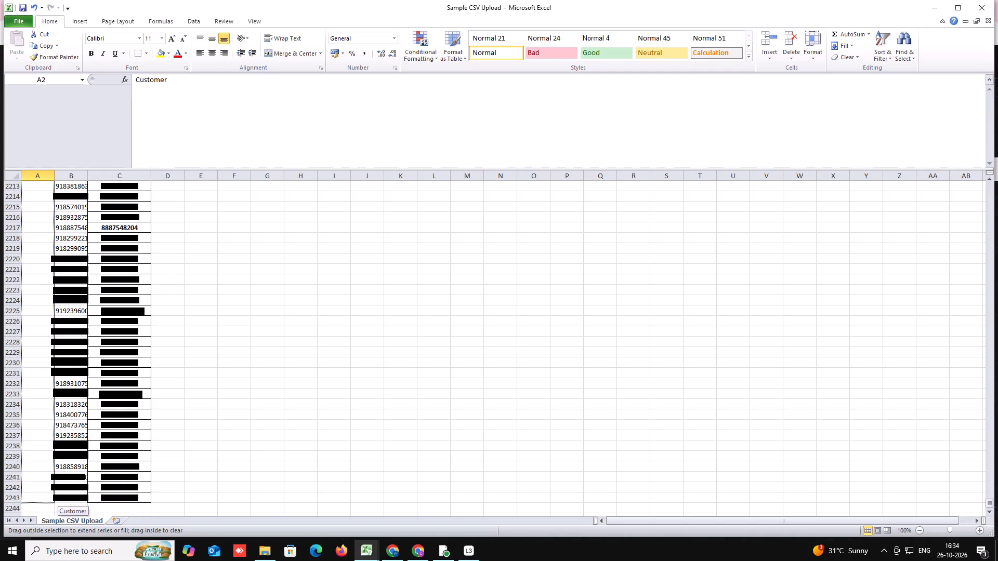
pyautogui.moveTo(36, 558); pyautogui.dragTo(30, 503)
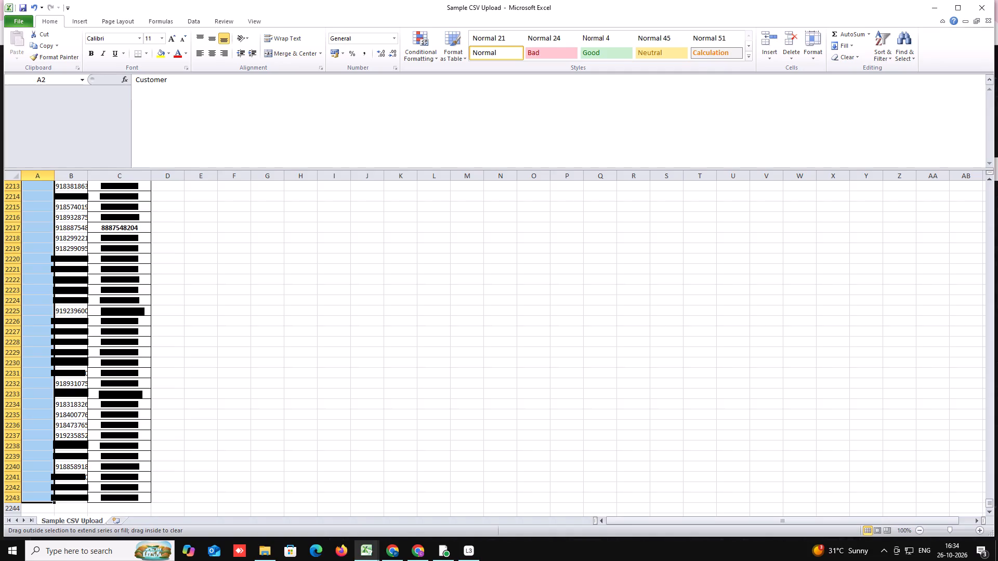
pyautogui.click(41, 270)
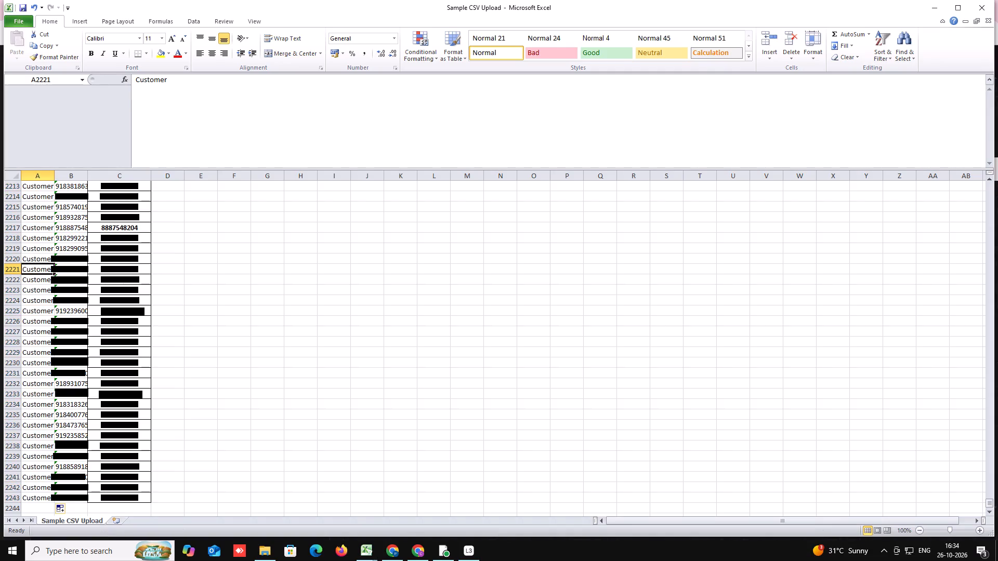
pyautogui.moveTo(989, 502); pyautogui.dragTo(980, 421)
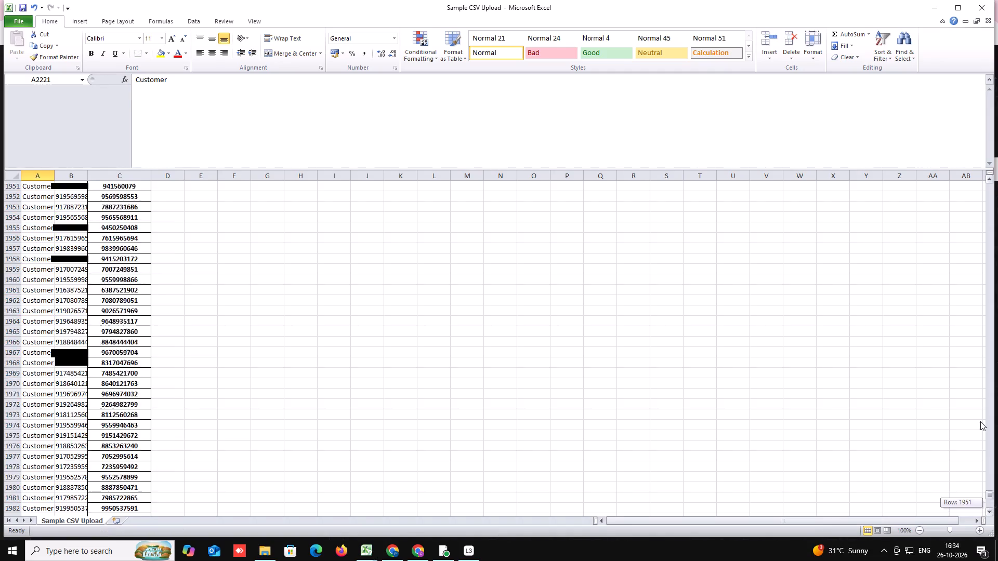
pyautogui.moveTo(980, 421); pyautogui.dragTo(983, 197)
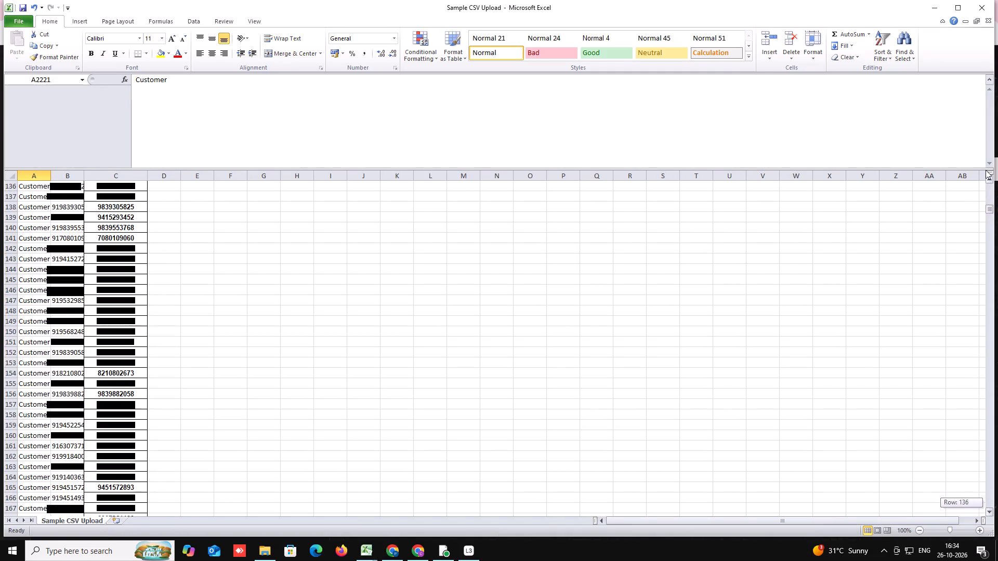
# Go through the phone list from the start and remove the second phone number from cell C263.
pyautogui.moveTo(989, 198); pyautogui.dragTo(983, 173)
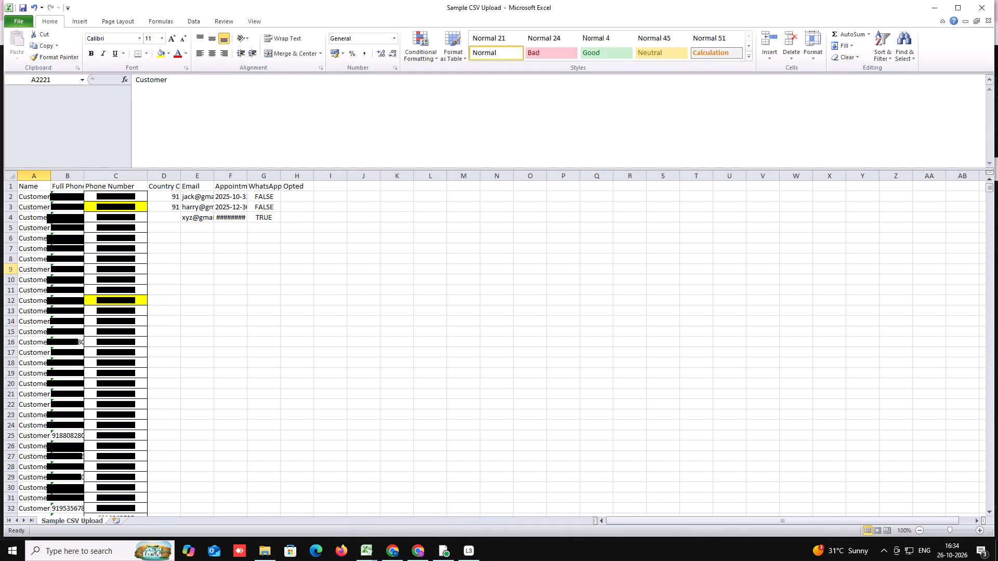
pyautogui.scroll(-20, 76, 333)
pyautogui.scroll(-6, 76, 333)
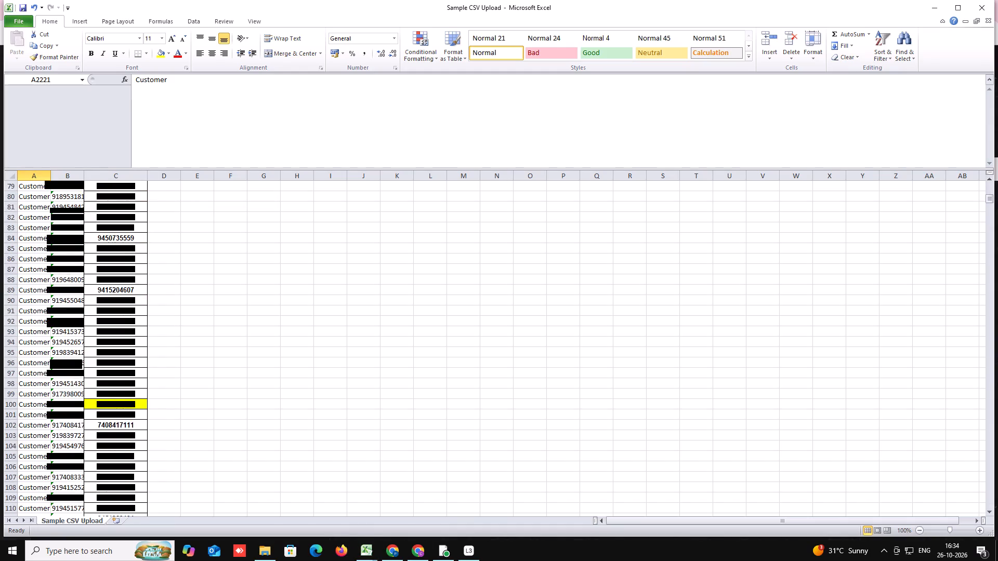
pyautogui.scroll(-20, 71, 315)
pyautogui.scroll(-15, 71, 315)
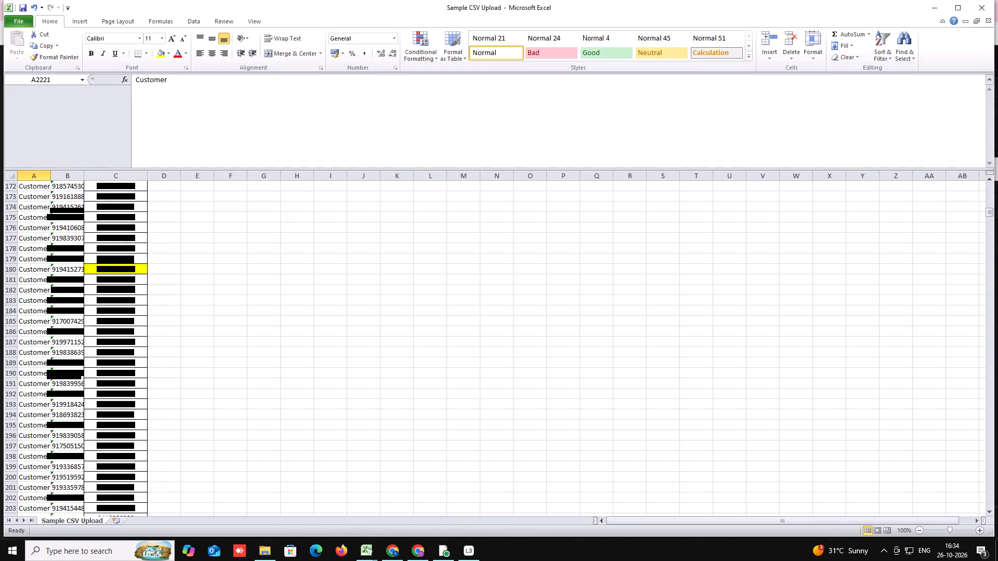
pyautogui.scroll(-8, 69, 319)
pyautogui.scroll(14, 67, 324)
pyautogui.scroll(-8, 67, 324)
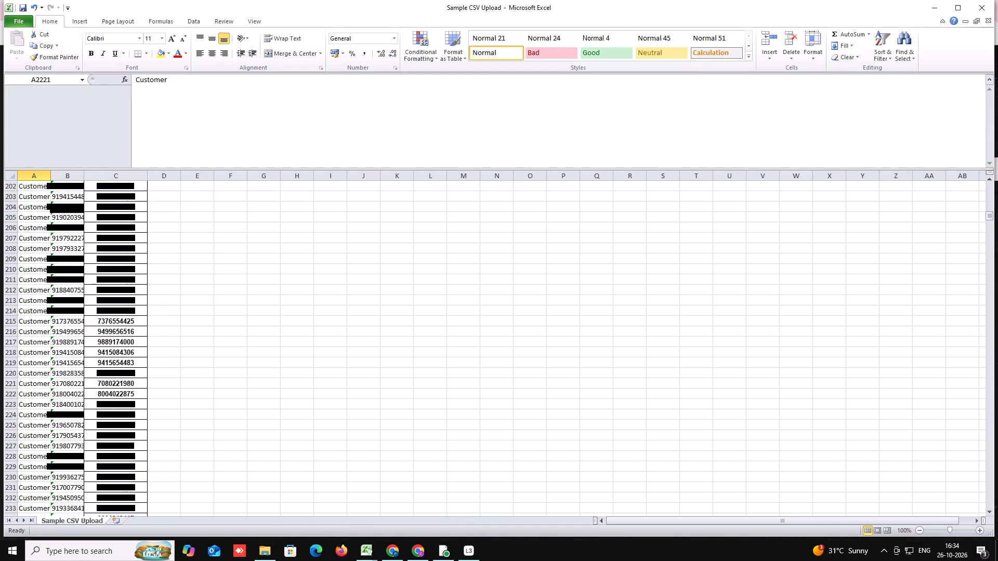
pyautogui.scroll(-20, 67, 324)
pyautogui.click(63, 316)
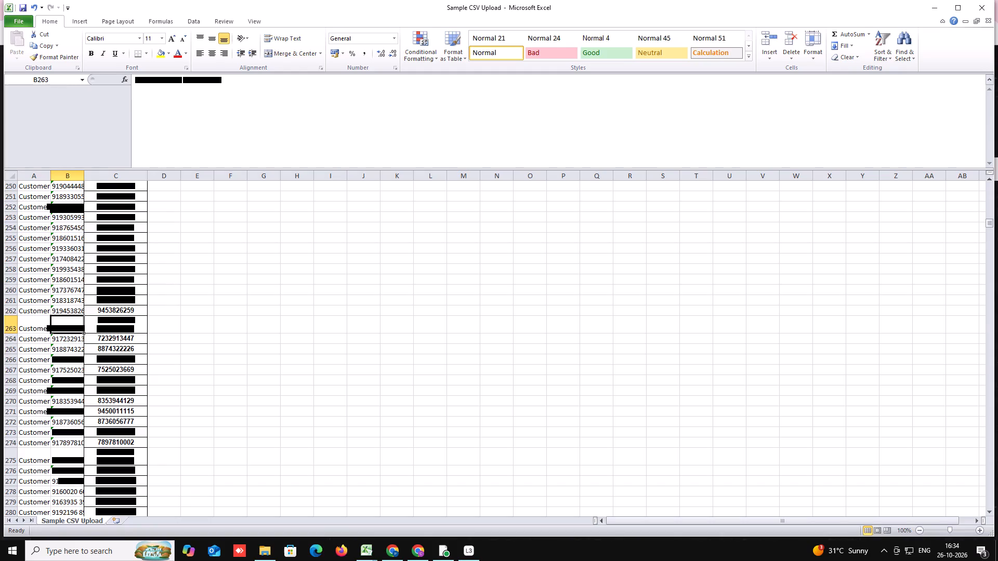
pyautogui.click(123, 328)
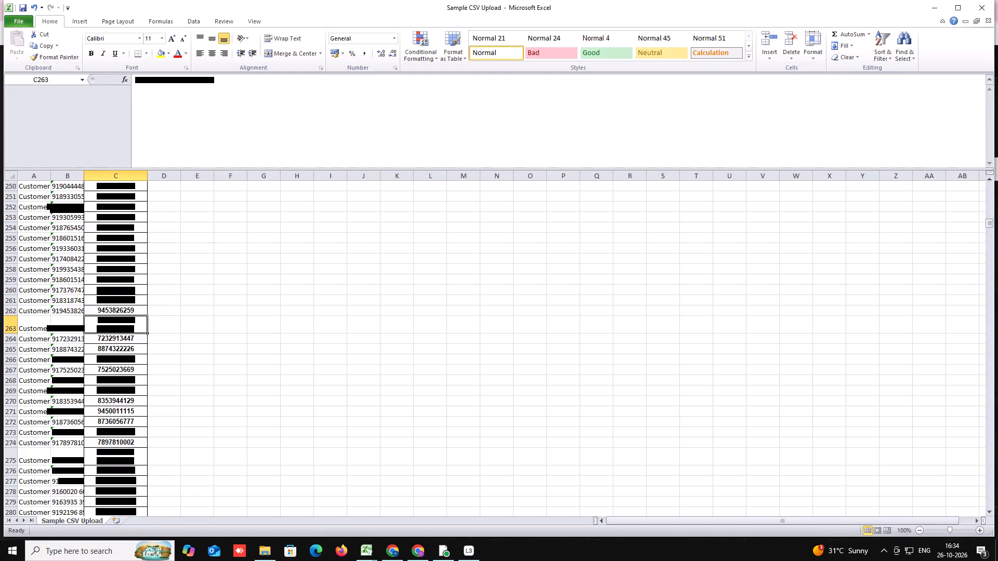
pyautogui.doubleClick(137, 327)
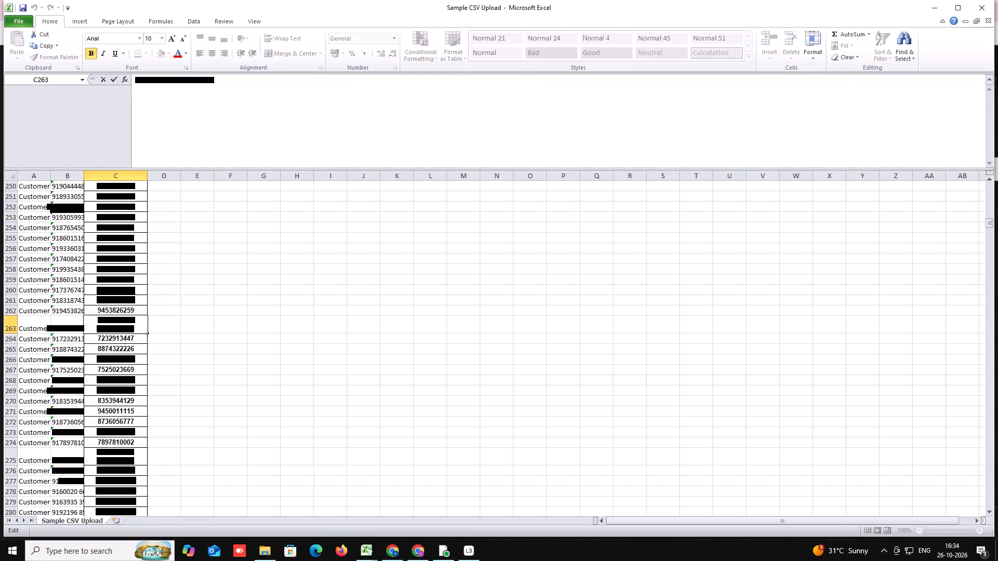
pyautogui.press('BackSpace')
pyautogui.press('BackSpace')
pyautogui.press('BackSpace')
pyautogui.press('BackSpace')
pyautogui.press('BackSpace')
pyautogui.press('BackSpace')
pyautogui.press('BackSpace')
pyautogui.press('BackSpace')
pyautogui.press('BackSpace')
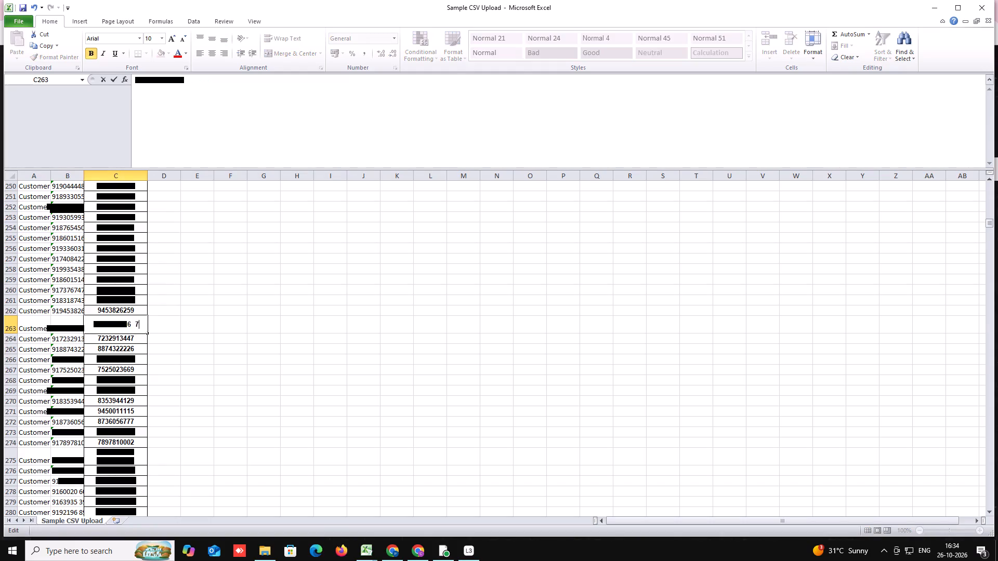
pyautogui.press('BackSpace')
pyautogui.press('BackSpace')
pyautogui.press('BackSpace')
pyautogui.click(199, 355)
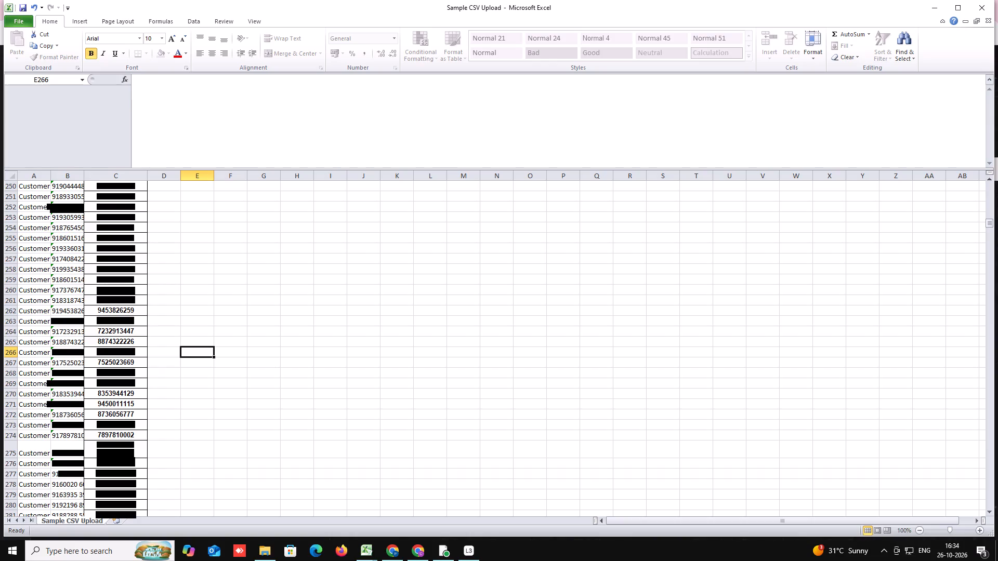
# Remove the second phone number from cell C275.
pyautogui.doubleClick(134, 453)
pyautogui.press('BackSpace')
pyautogui.press('BackSpace')
pyautogui.press('BackSpace')
pyautogui.press('BackSpace')
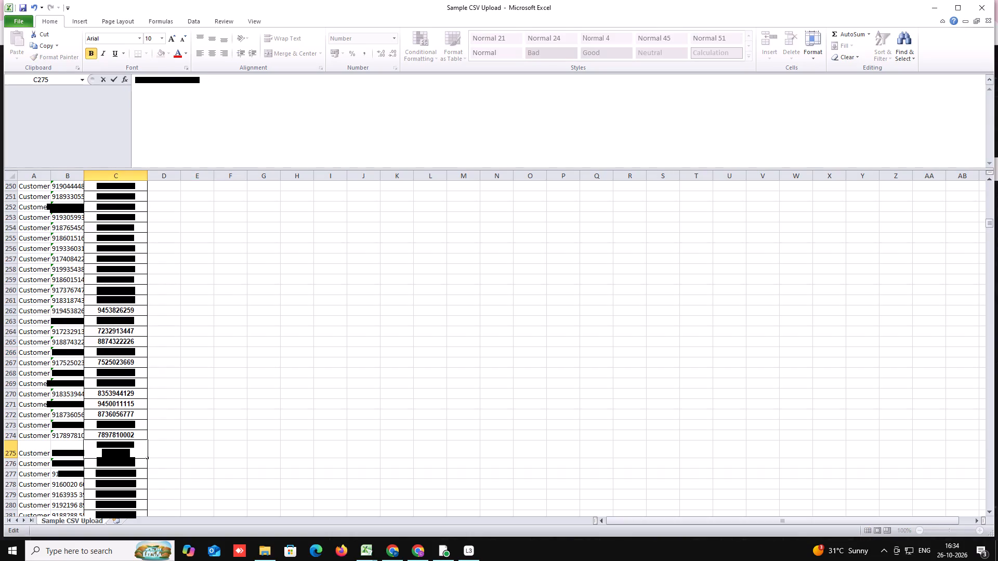
pyautogui.press('BackSpace')
pyautogui.press('BackSpace')
pyautogui.press('BackSpace')
pyautogui.press('BackSpace')
pyautogui.press('BackSpace')
pyautogui.press('BackSpace')
pyautogui.press('BackSpace')
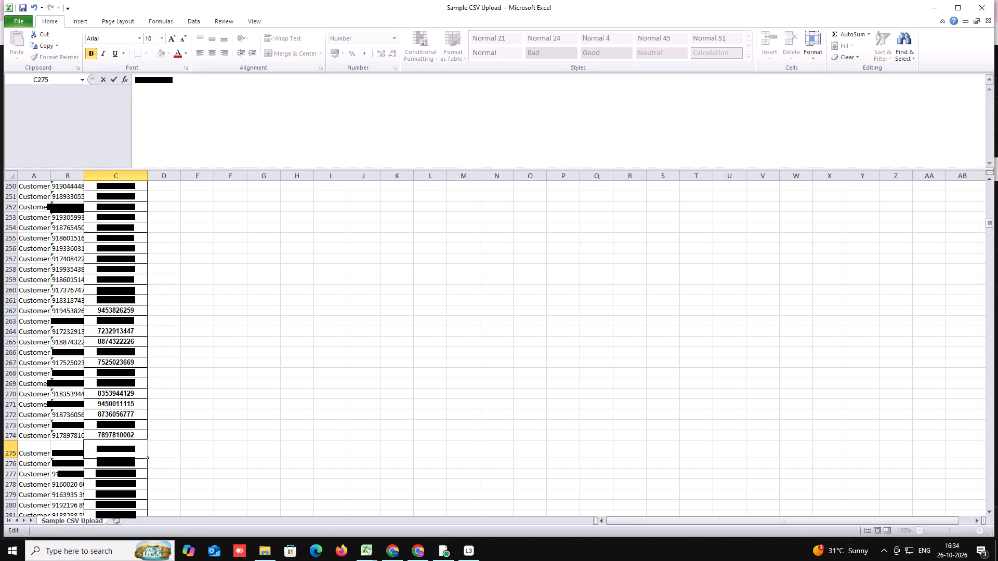
pyautogui.click(213, 429)
# Check the remaining phone rows below row 275 for irregular entries, down to the end of the list.
pyautogui.scroll(-7, 105, 380)
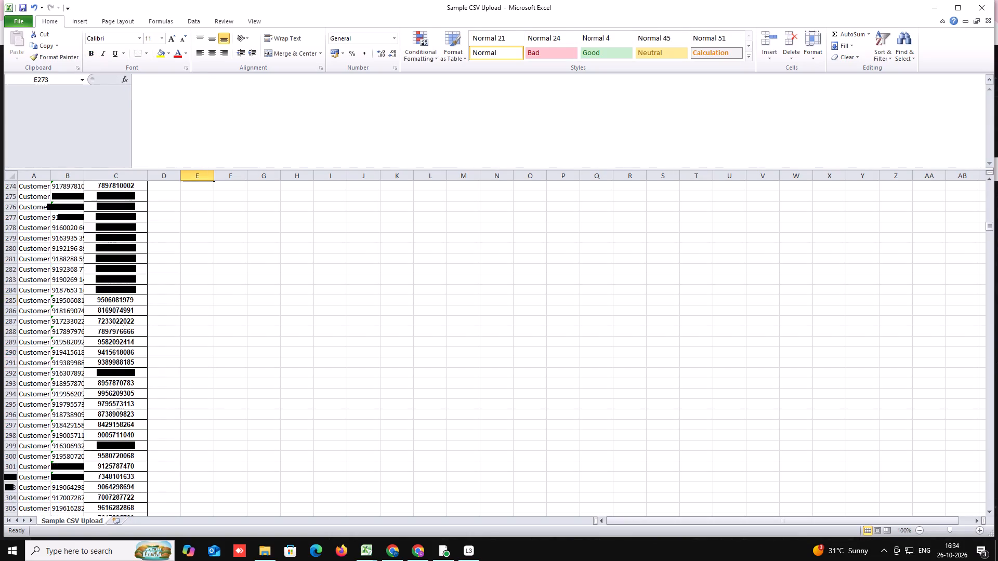
pyautogui.scroll(-18, 106, 372)
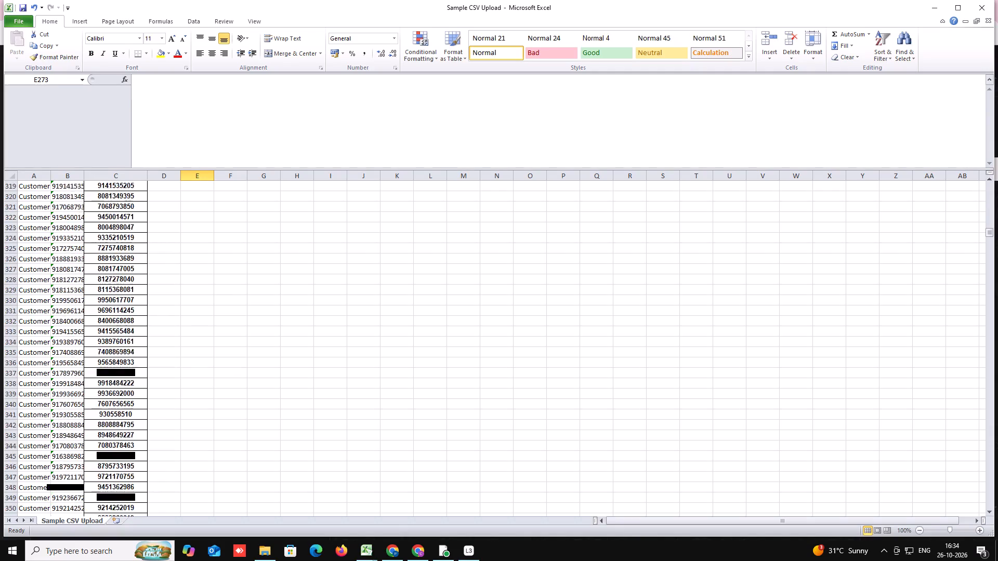
pyautogui.scroll(-20, 106, 370)
pyautogui.scroll(-16, 106, 370)
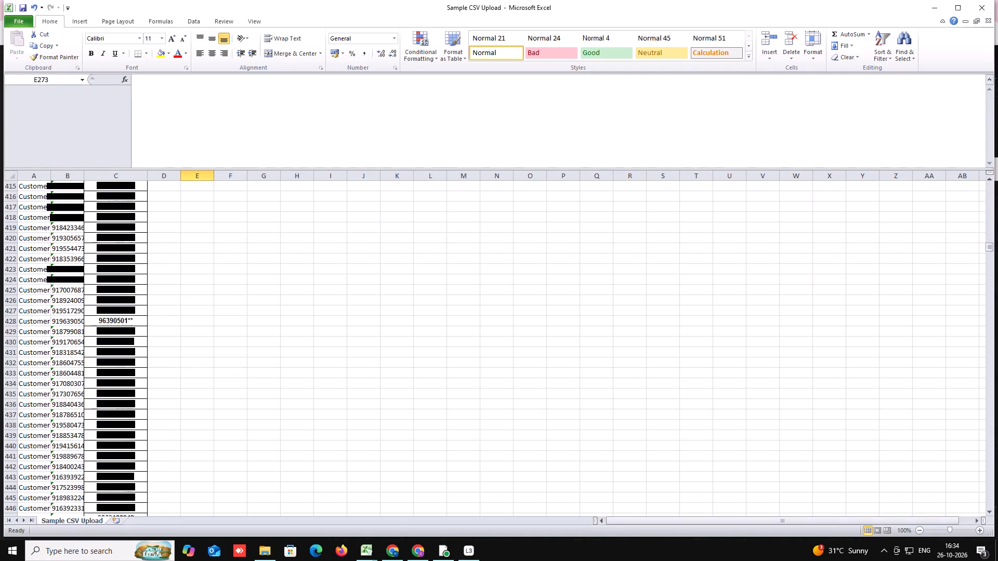
pyautogui.scroll(-20, 106, 370)
pyautogui.scroll(-15, 106, 370)
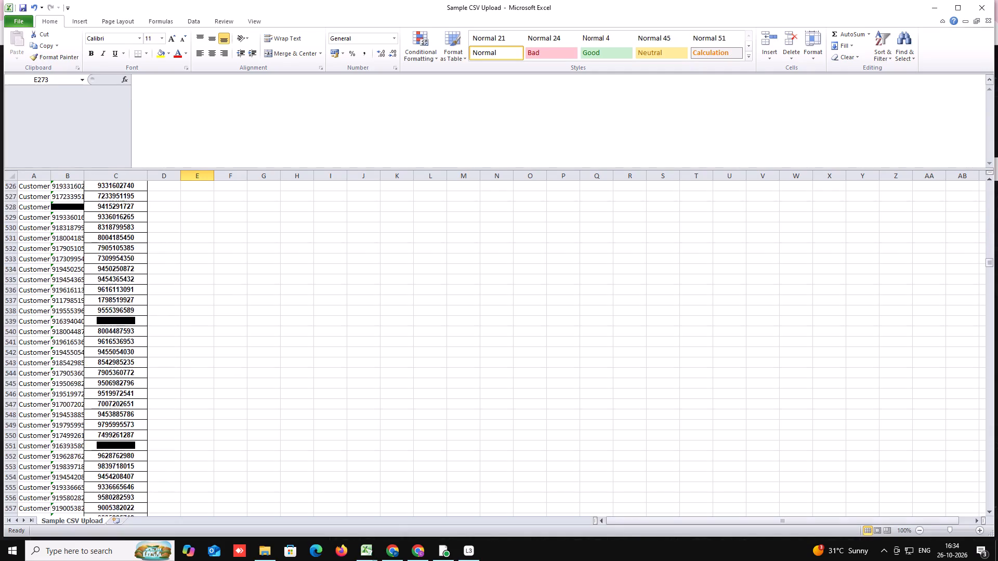
pyautogui.scroll(-20, 105, 372)
pyautogui.scroll(-15, 105, 372)
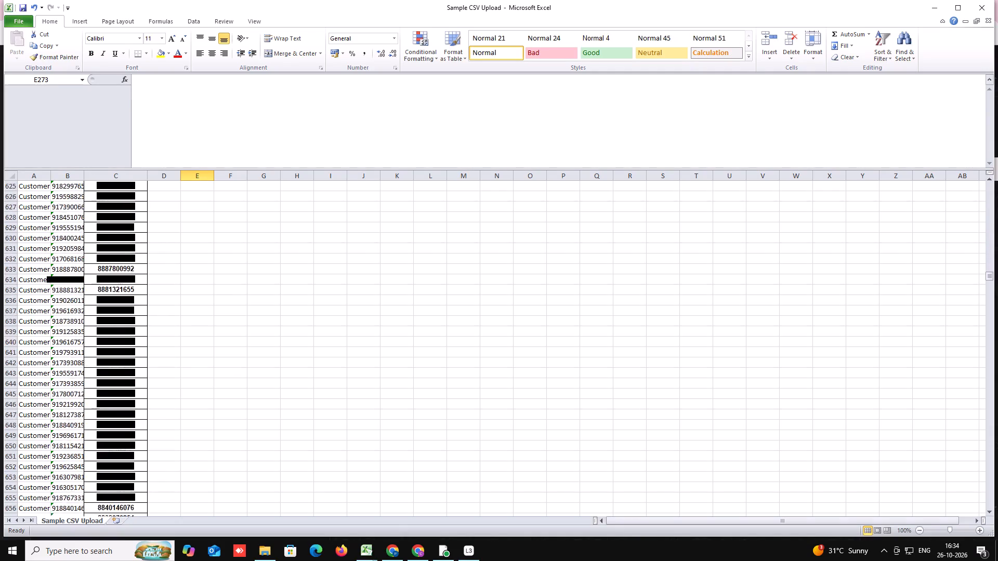
pyautogui.scroll(-20, 105, 372)
pyautogui.scroll(-15, 105, 372)
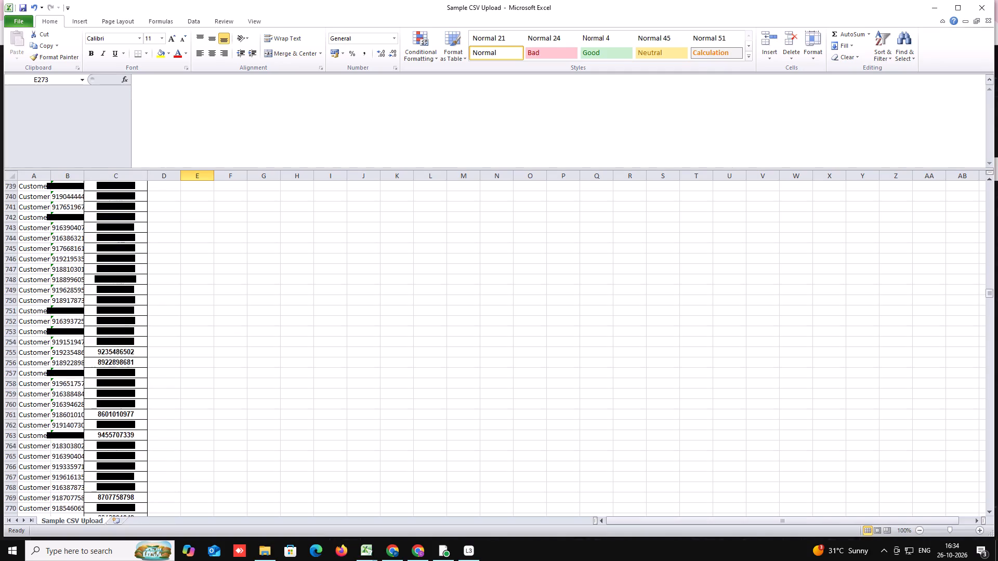
pyautogui.scroll(-18, 95, 367)
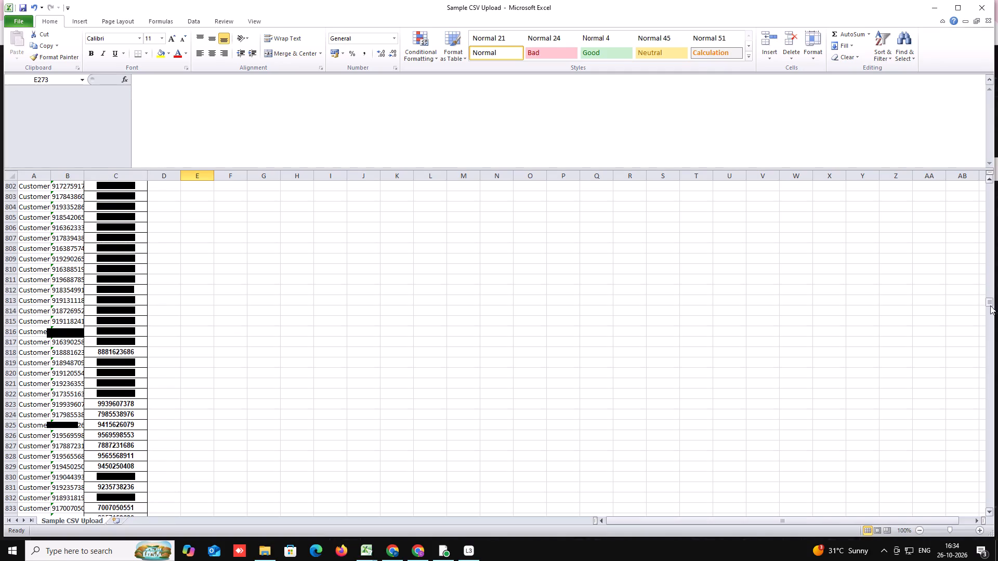
pyautogui.moveTo(989, 302); pyautogui.dragTo(986, 452)
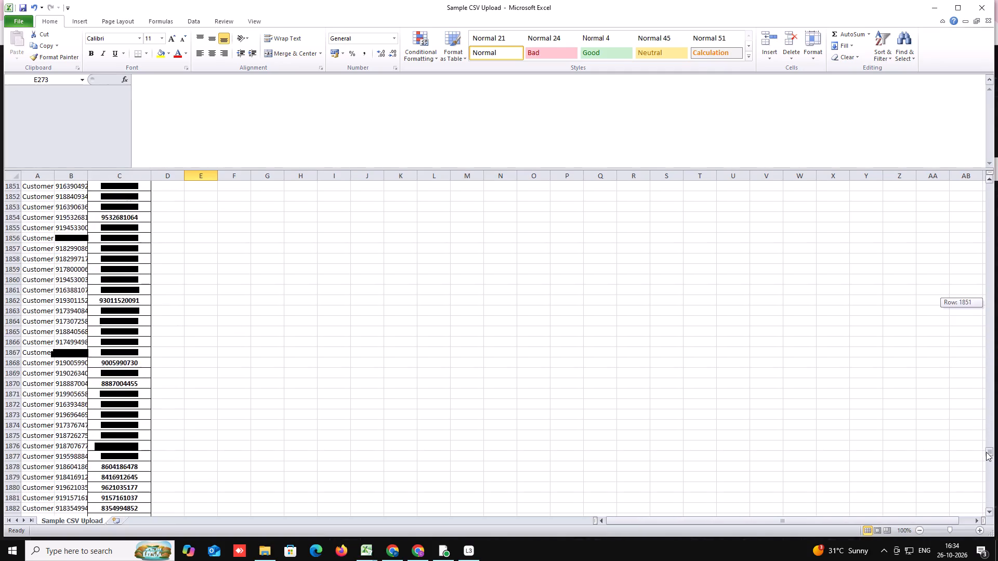
pyautogui.moveTo(986, 452); pyautogui.dragTo(992, 514)
pyautogui.scroll(-7, 308, 347)
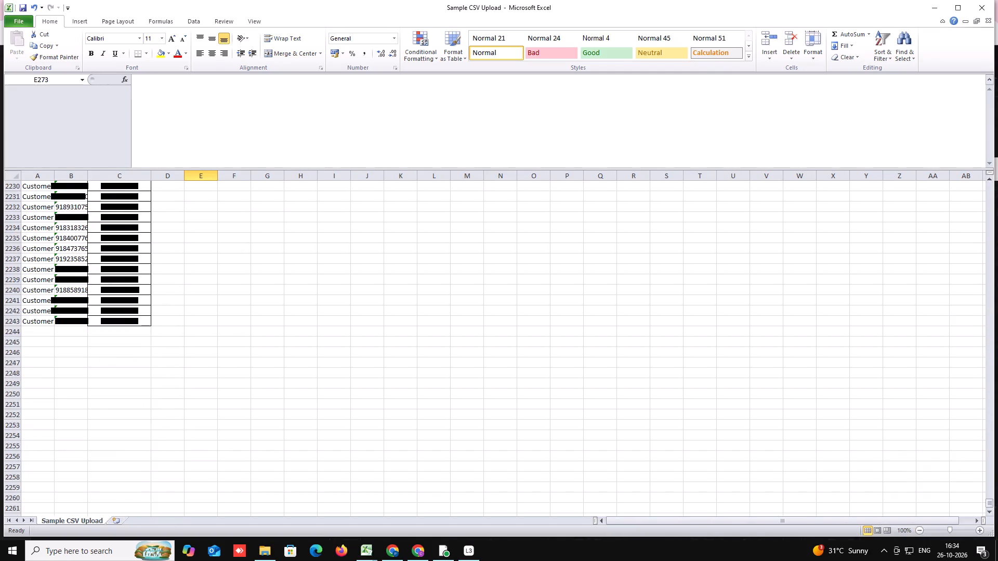
pyautogui.scroll(-3, 297, 257)
# Switch to the API NEW STORE 1 8-10-26 workbook, then save and close it.
pyautogui.click(361, 547)
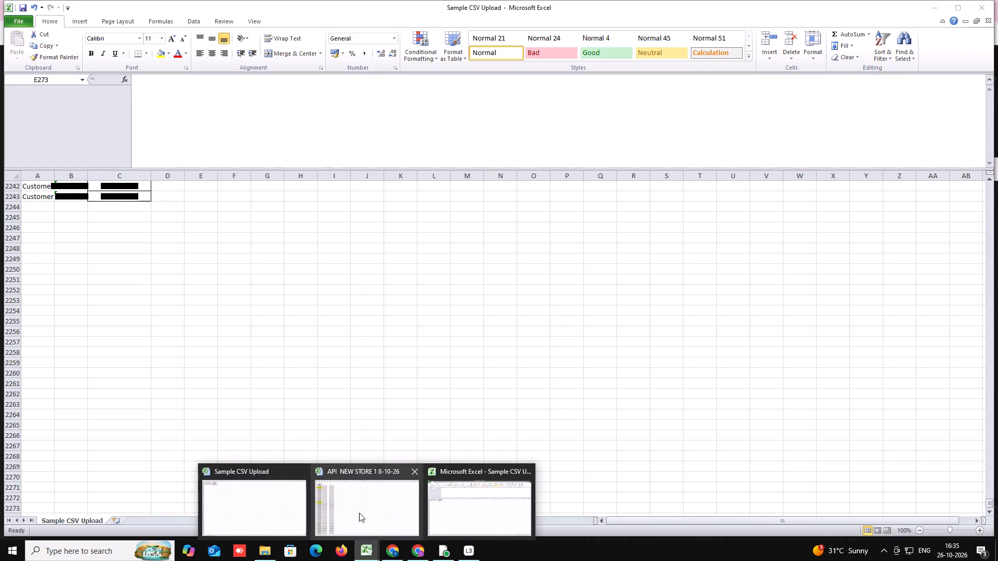
pyautogui.click(358, 505)
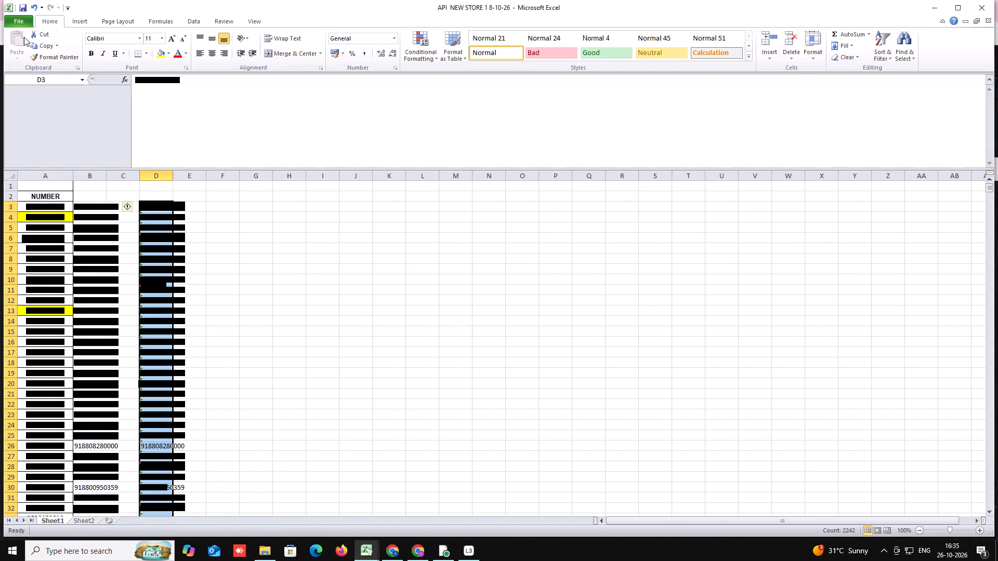
pyautogui.click(21, 21)
pyautogui.click(28, 34)
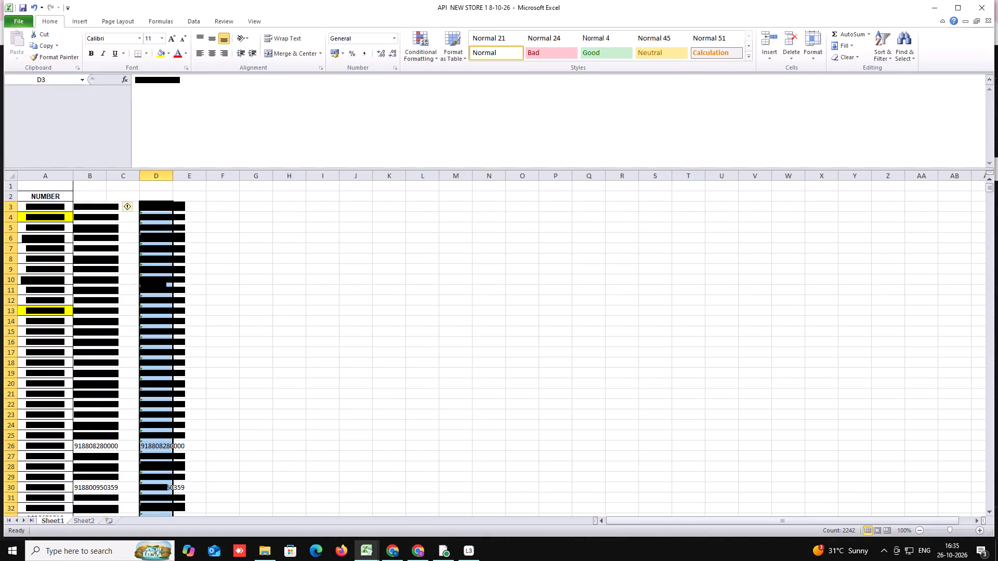
pyautogui.click(477, 291)
pyautogui.click(980, 0)
pyautogui.click(982, 6)
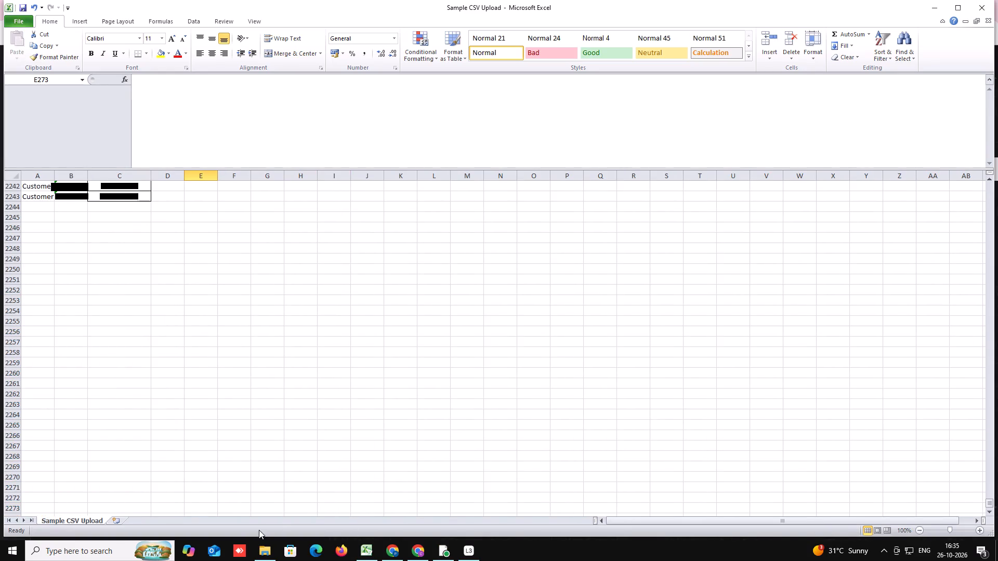
# Open the Navratan Fill and Win workbook from the Downloads folder.
pyautogui.click(257, 554)
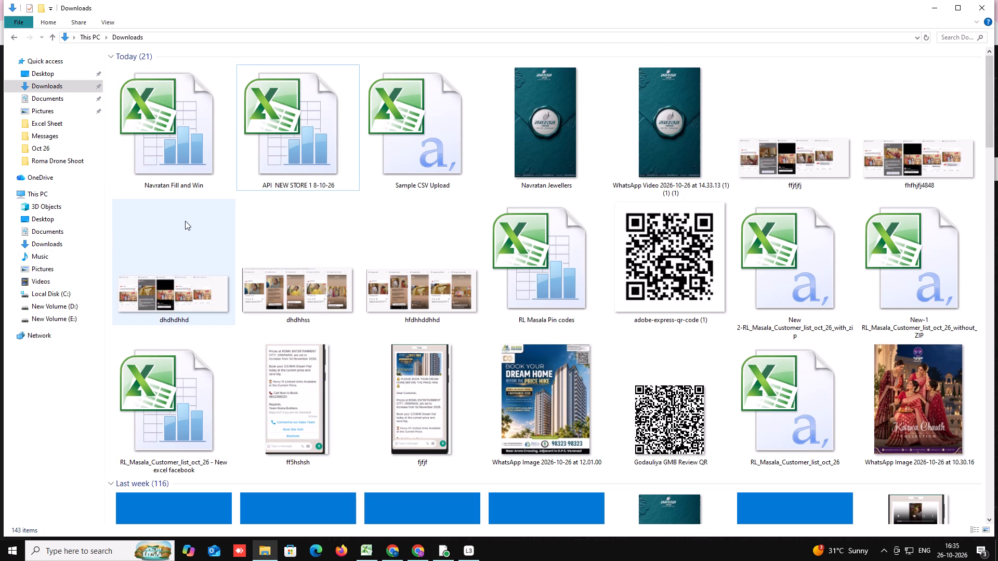
pyautogui.doubleClick(188, 157)
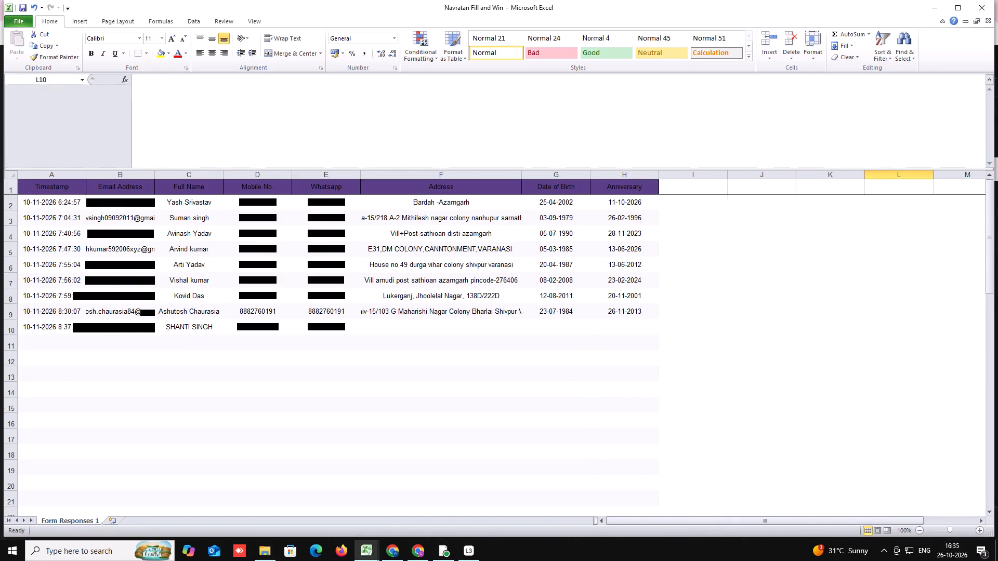
pyautogui.click(119, 283)
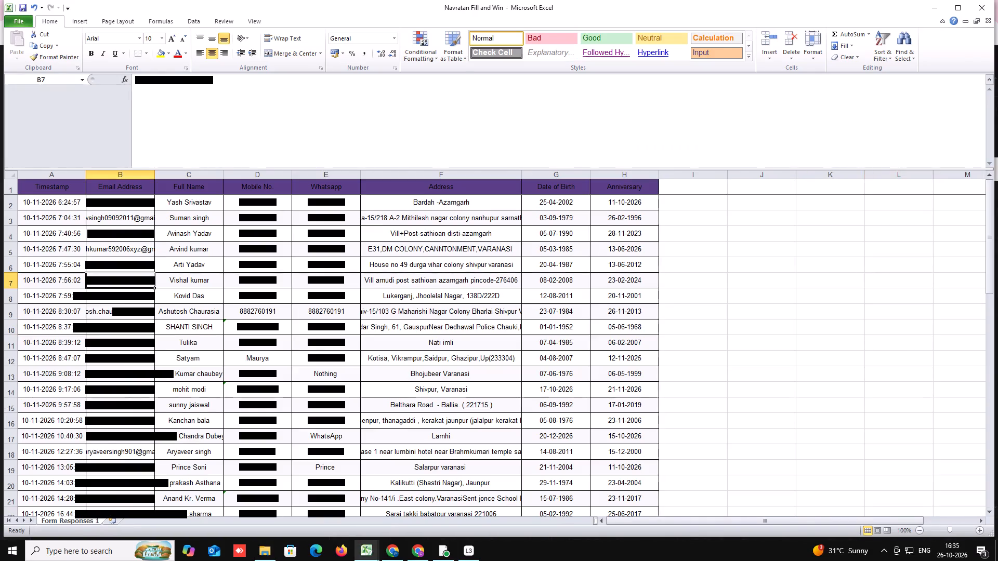
pyautogui.scroll(9, 174, 241)
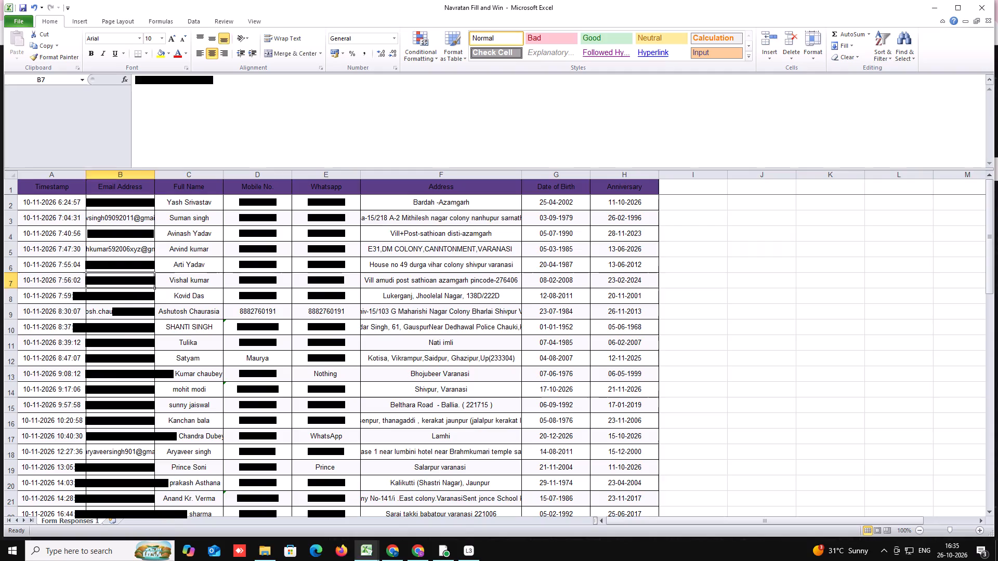
pyautogui.click(204, 245)
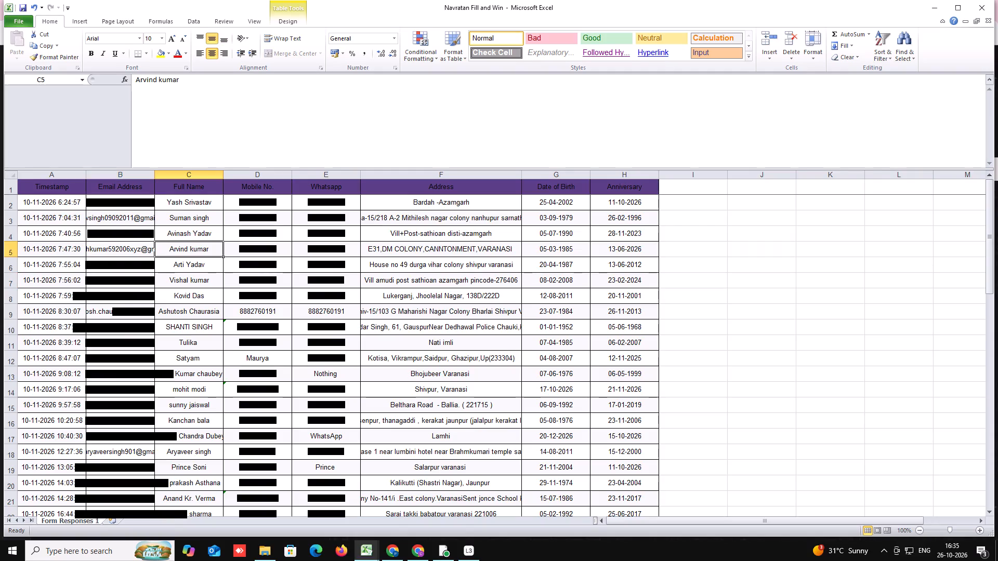
# Go down the Whatsapp column and replace the text entry in E46 with the mobile number from D46.
pyautogui.moveTo(337, 203); pyautogui.dragTo(325, 560)
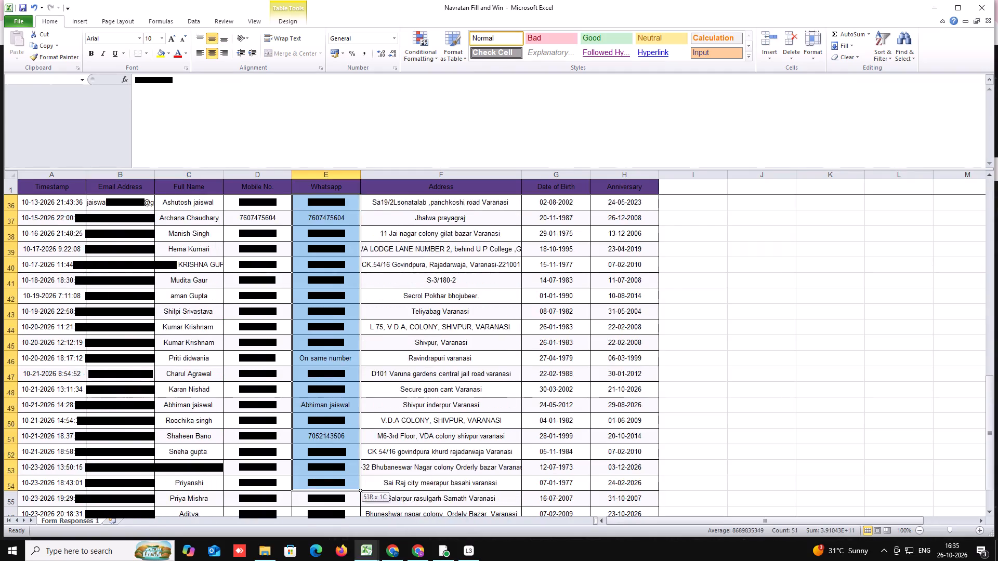
pyautogui.moveTo(325, 560); pyautogui.dragTo(318, 288)
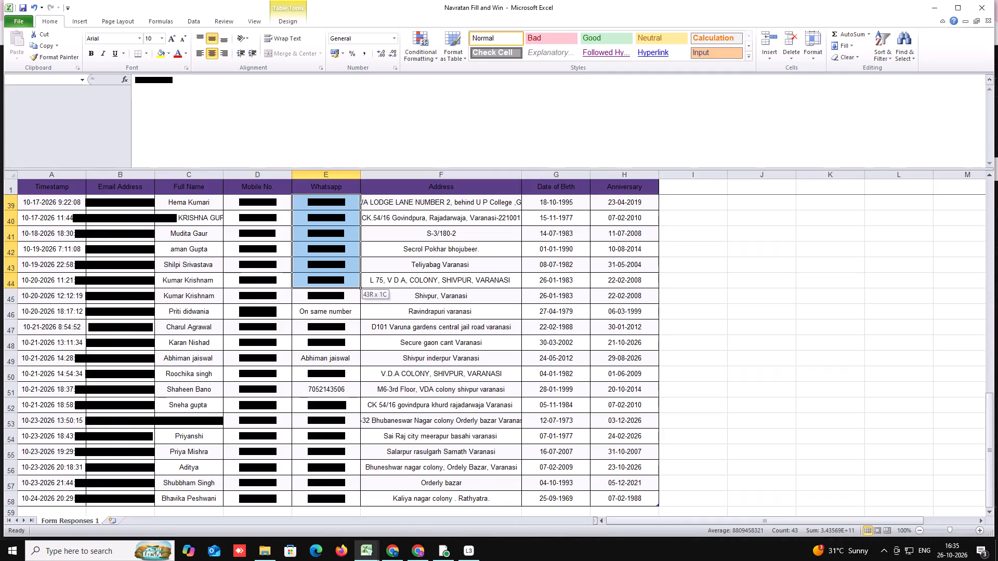
pyautogui.click(270, 311)
pyautogui.hotkey('ctrl', 'c')
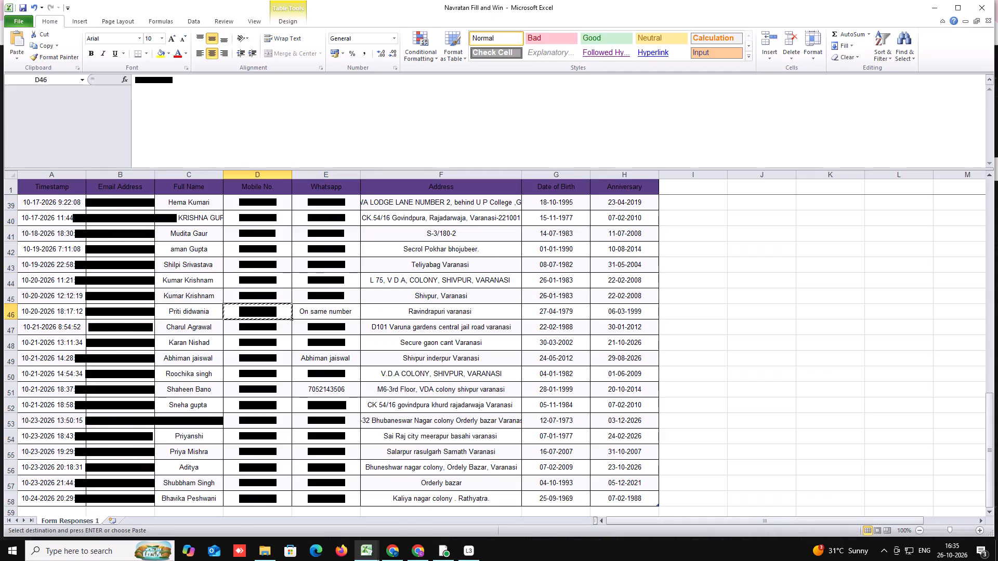
pyautogui.click(325, 312)
pyautogui.hotkey('ctrl', 'v')
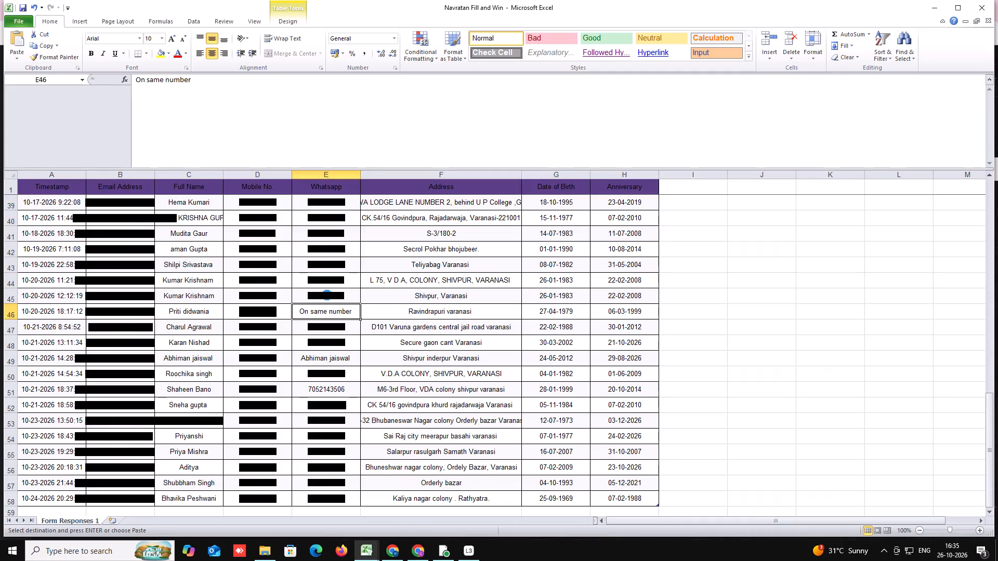
# Replace the text entry in Whatsapp cell E13 with the mobile number from D13.
pyautogui.scroll(10, 327, 295)
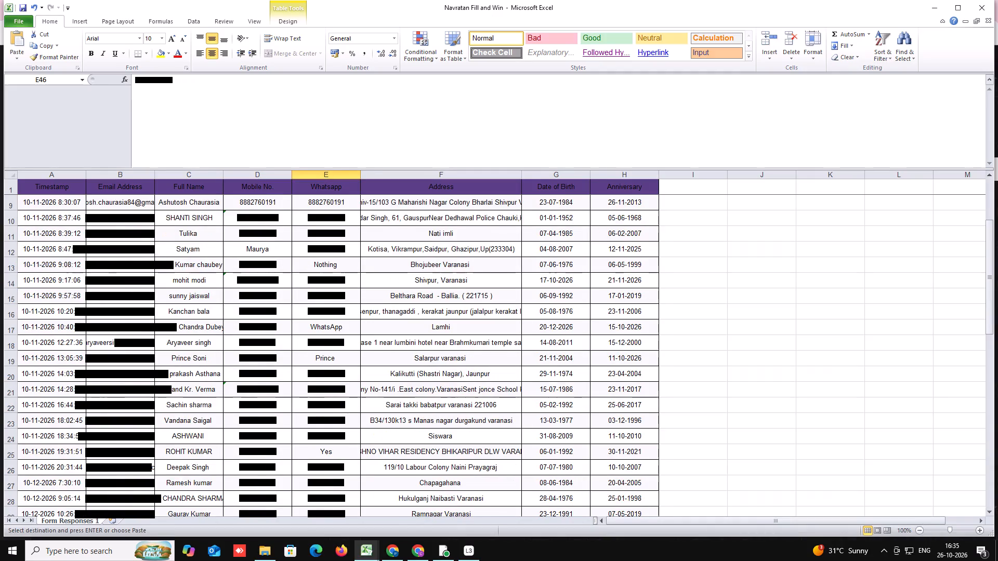
pyautogui.scroll(20, 327, 295)
pyautogui.scroll(2, 327, 295)
pyautogui.scroll(-1, 323, 280)
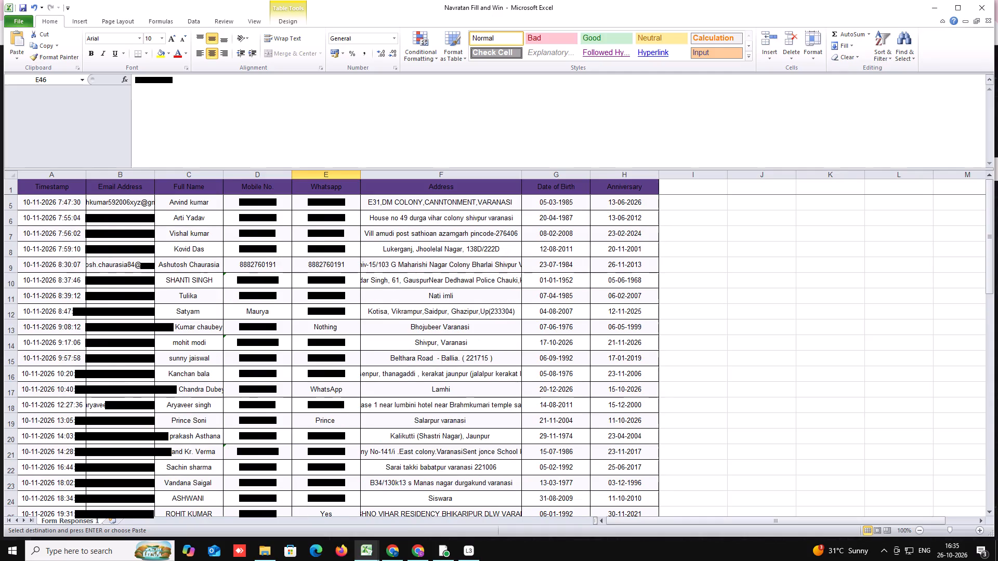
pyautogui.click(273, 326)
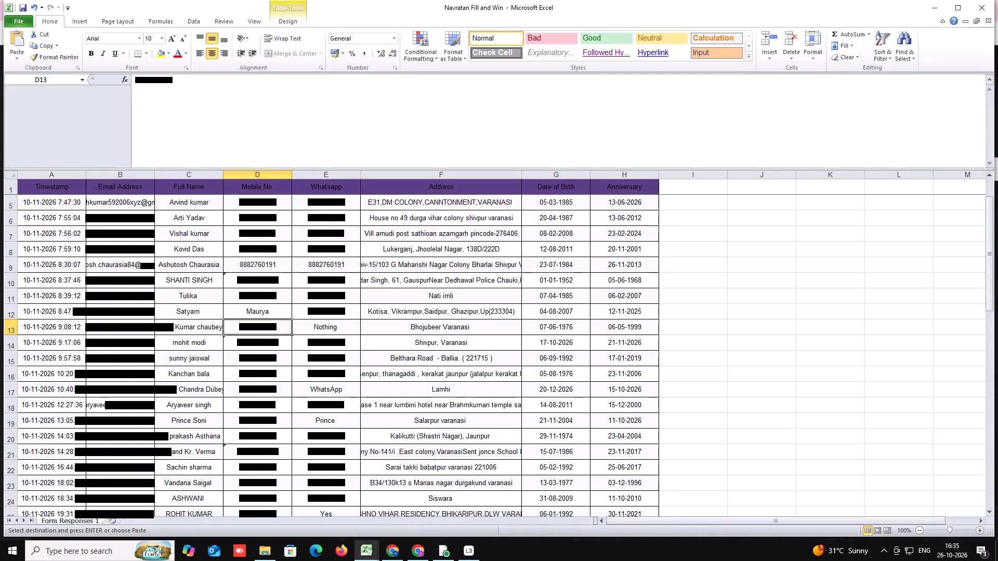
pyautogui.hotkey('ctrl', 'c')
pyautogui.click(307, 328)
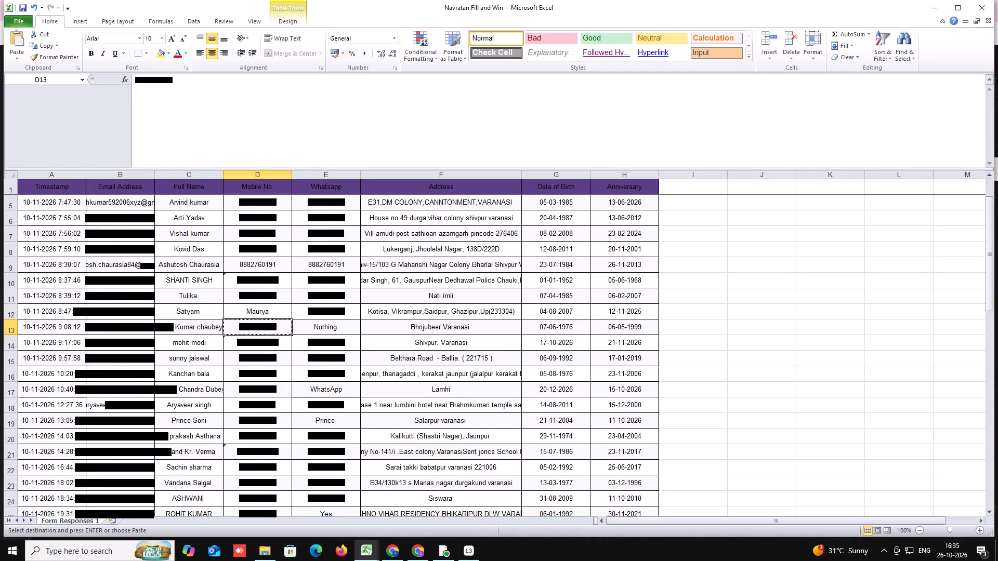
pyautogui.keyDown('ctrl'); pyautogui.click(307, 327); pyautogui.keyUp('ctrl')
pyautogui.hotkey('ctrl', 'v')
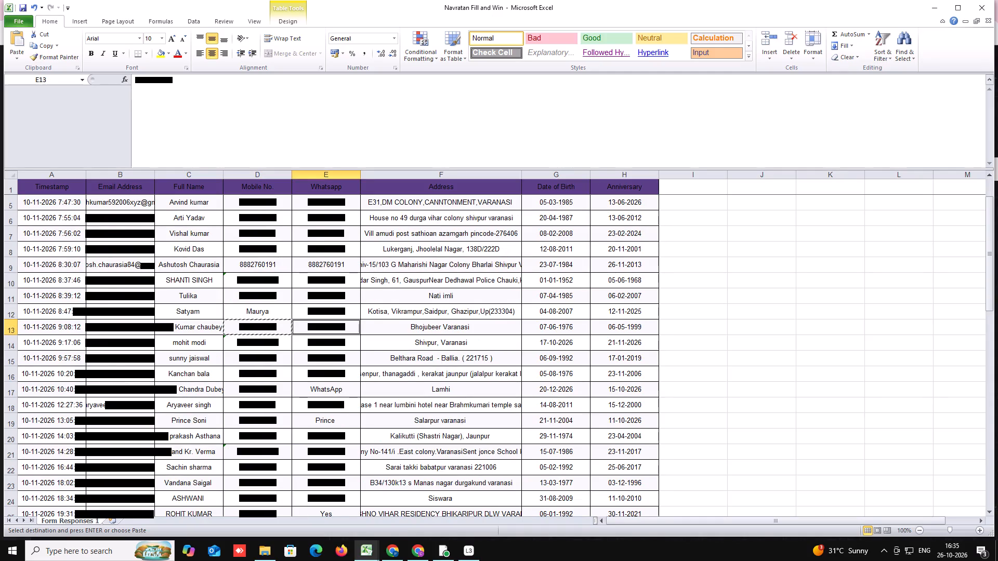
# Replace the text entries in Whatsapp cells E17 and E19 with the mobile numbers from D17 and D19.
pyautogui.click(275, 387)
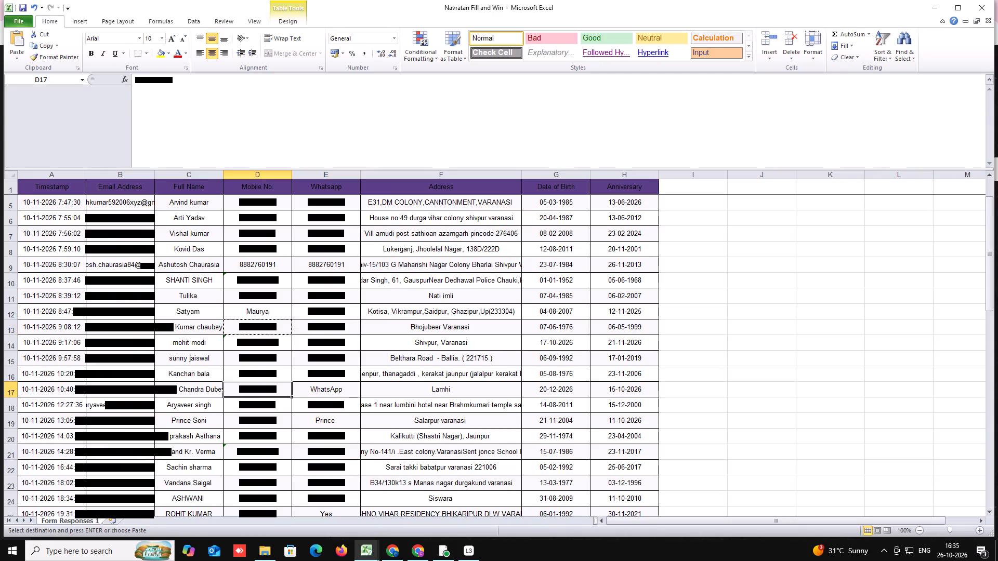
pyautogui.hotkey('ctrl', 'c')
pyautogui.click(318, 388)
pyautogui.hotkey('ctrl', 'v')
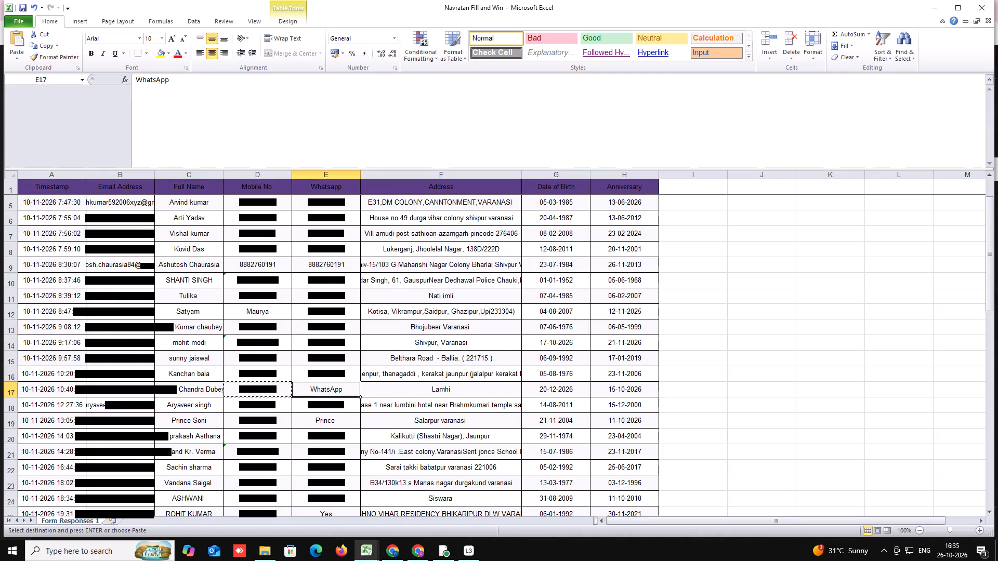
pyautogui.click(280, 419)
pyautogui.hotkey('ctrl', 'c')
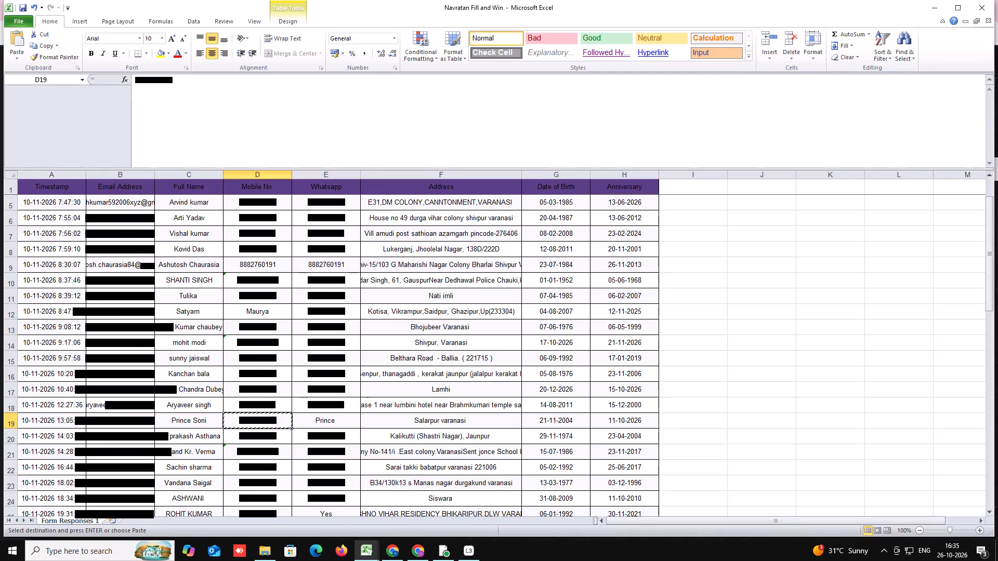
pyautogui.click(306, 423)
pyautogui.hotkey('ctrl', 'v')
# Replace the text entries in Whatsapp cells E25 and E49 with the mobile numbers from D25 and D49.
pyautogui.scroll(-3, 307, 386)
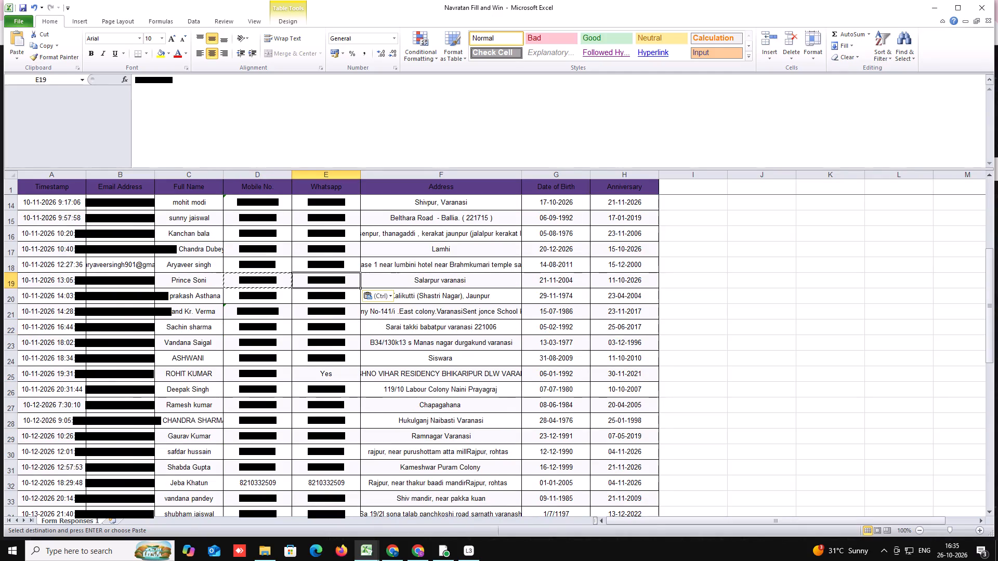
pyautogui.click(273, 378)
pyautogui.hotkey('ctrl', 'c')
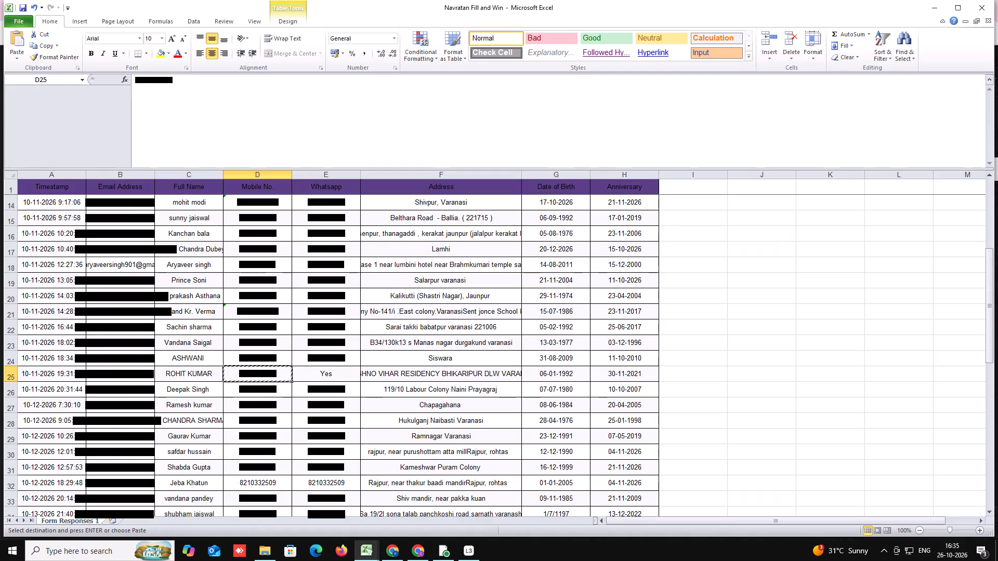
pyautogui.click(312, 377)
pyautogui.hotkey('ctrl', 'v')
pyautogui.scroll(-3, 265, 407)
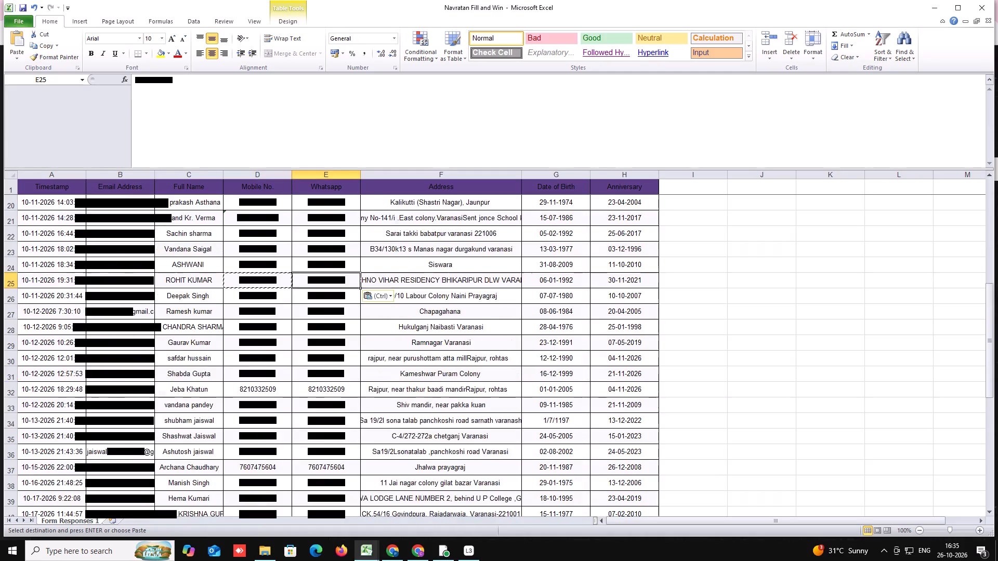
pyautogui.scroll(-4, 268, 376)
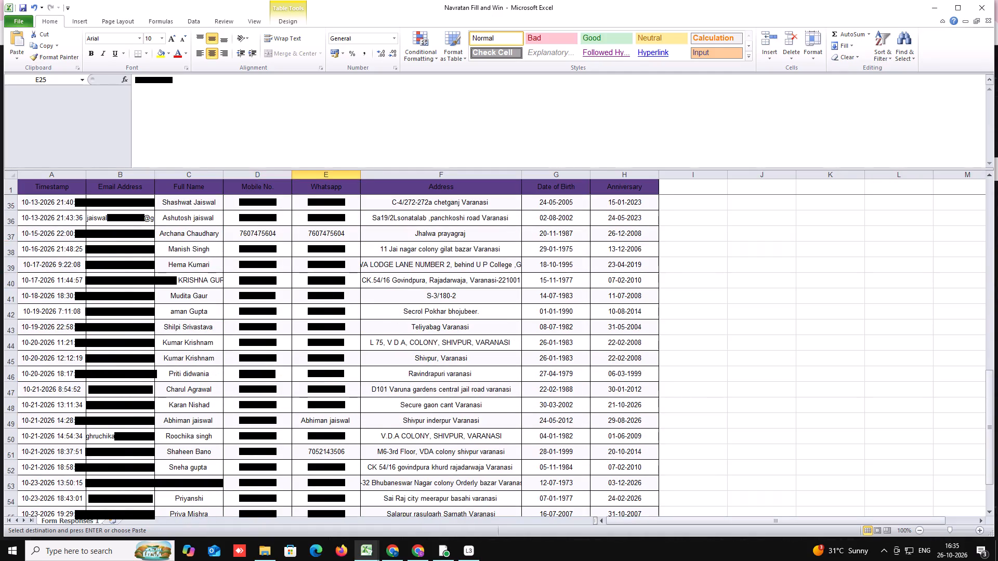
pyautogui.click(265, 413)
pyautogui.hotkey('ctrl', 'c')
pyautogui.click(300, 416)
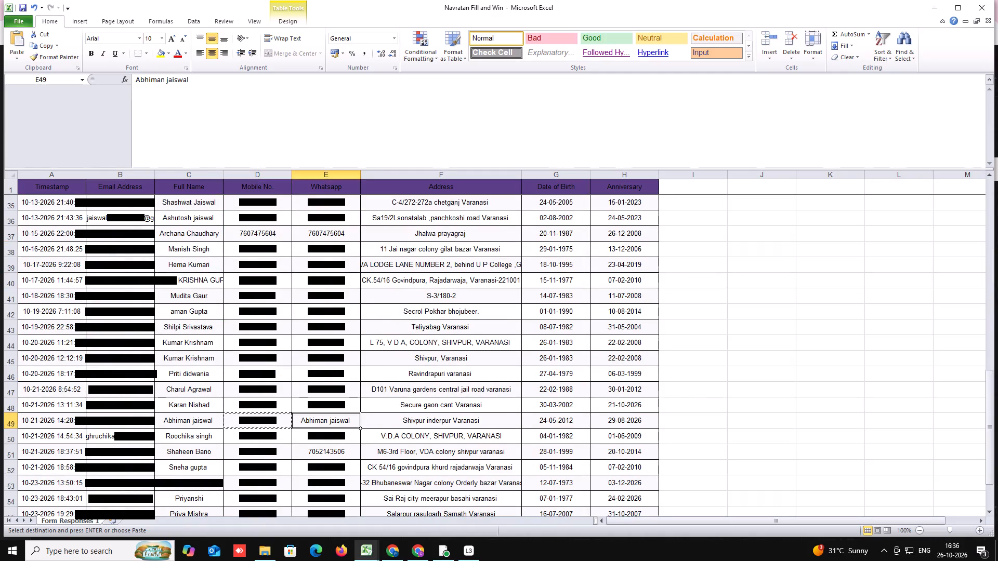
pyautogui.hotkey('ctrl', 'v')
# Copy the Whatsapp numbers in E2:E58 and paste them into the Sample CSV Upload workbook starting at C2244, below the existing list.
pyautogui.scroll(-4, 277, 387)
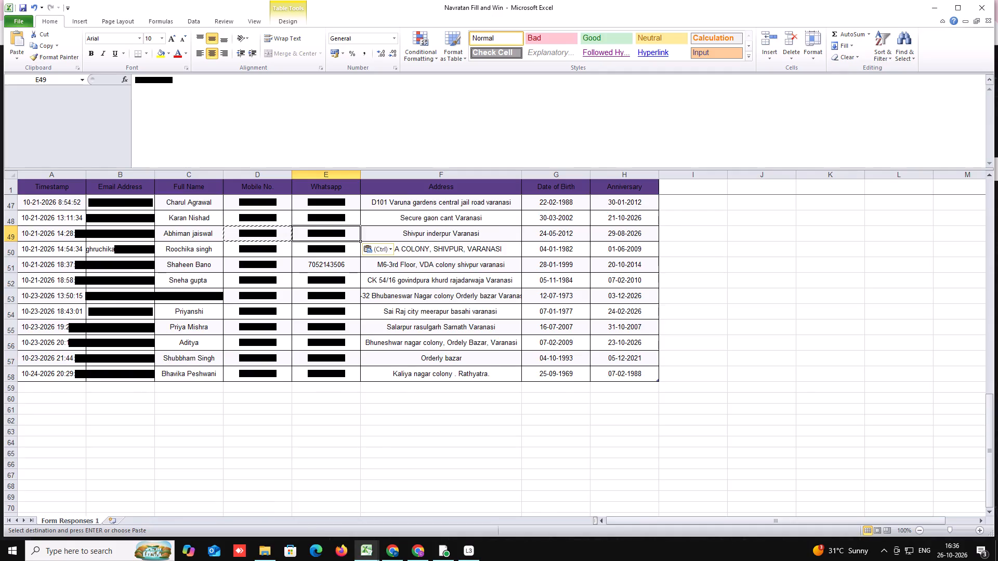
pyautogui.scroll(5, 280, 356)
pyautogui.scroll(-5, 280, 356)
pyautogui.scroll(17, 280, 333)
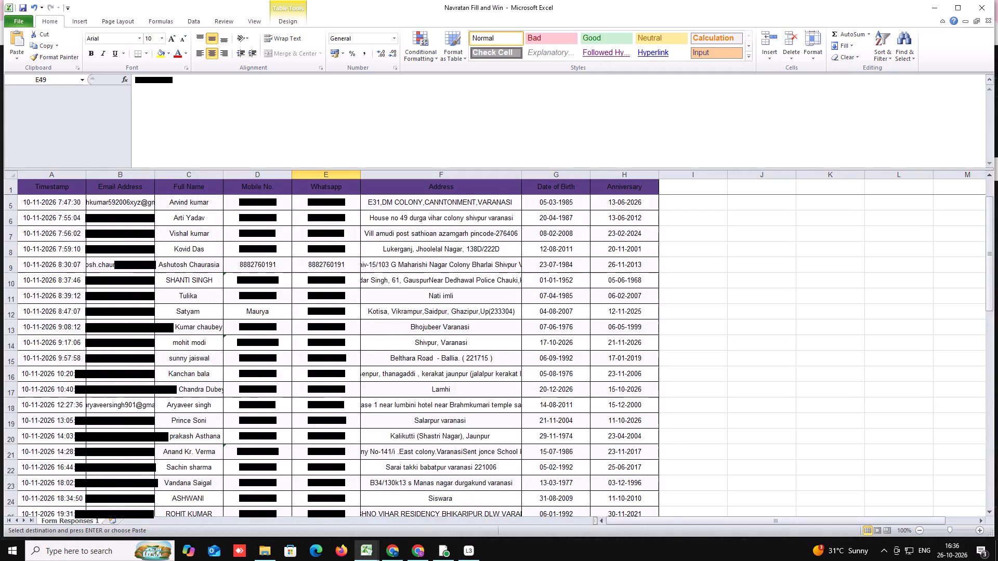
pyautogui.scroll(3, 282, 315)
pyautogui.scroll(-3, 282, 315)
pyautogui.scroll(20, 282, 315)
pyautogui.scroll(5, 282, 315)
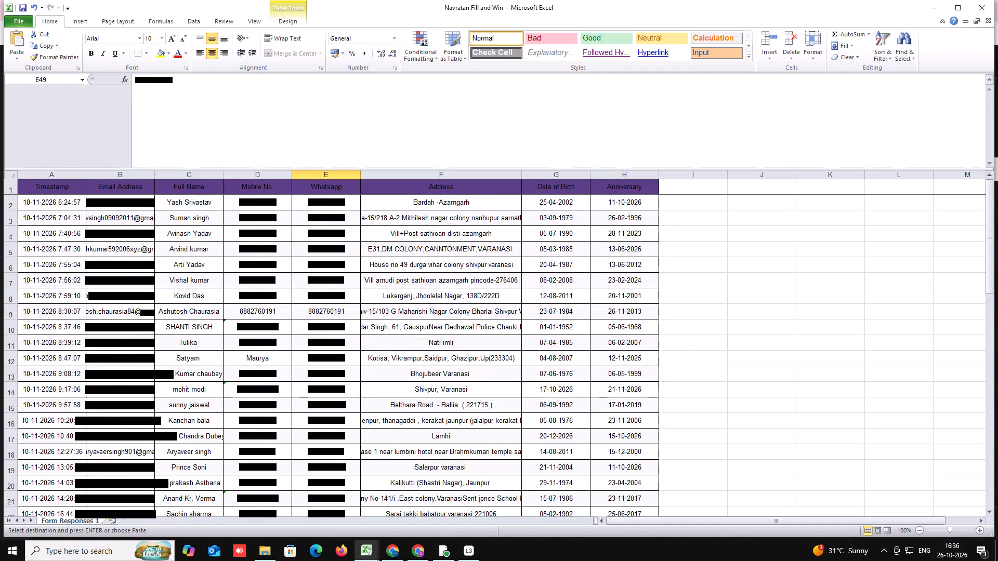
pyautogui.moveTo(321, 201); pyautogui.dragTo(336, 535)
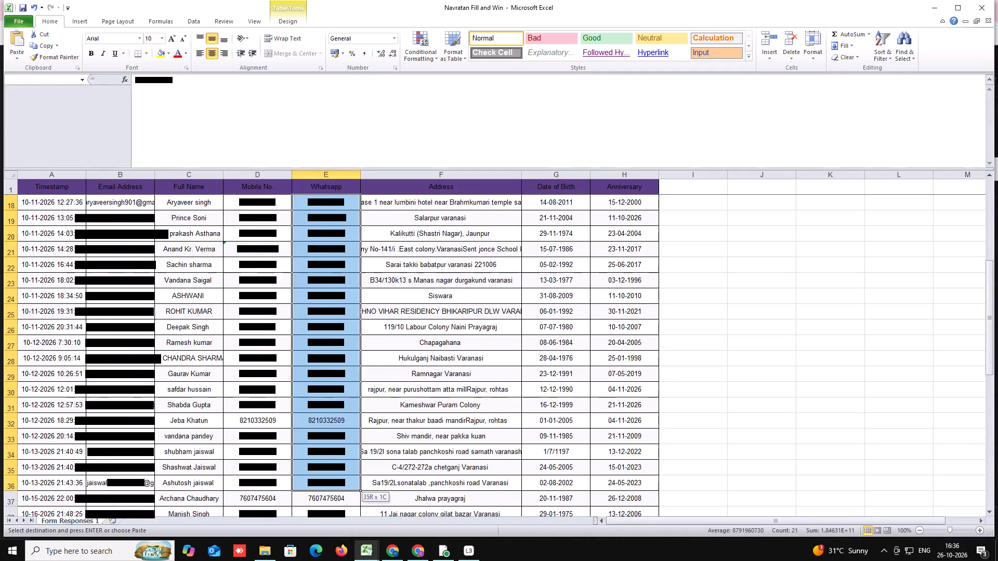
pyautogui.moveTo(336, 535); pyautogui.dragTo(342, 493)
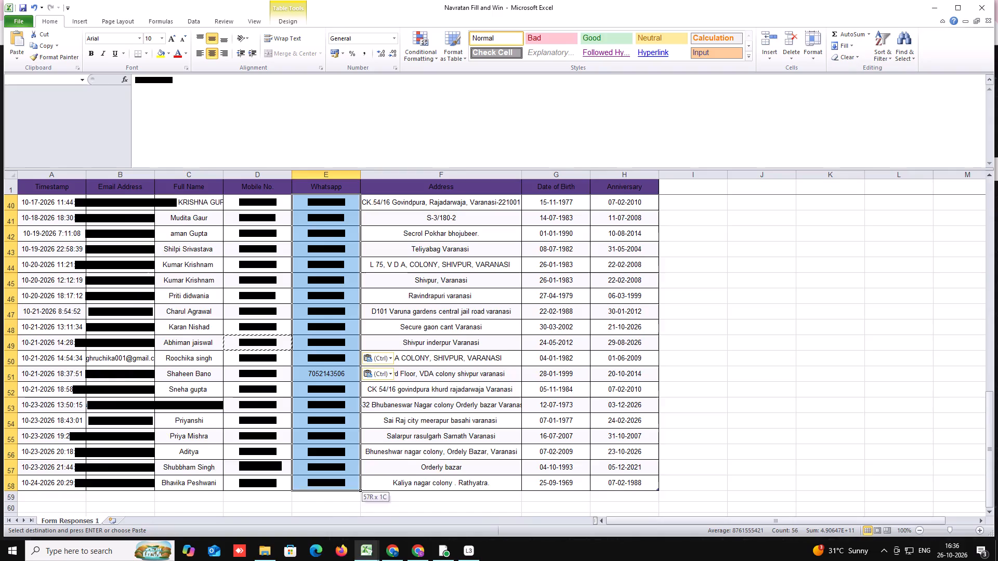
pyautogui.moveTo(342, 493); pyautogui.dragTo(340, 482)
pyautogui.hotkey('ctrl', 'c')
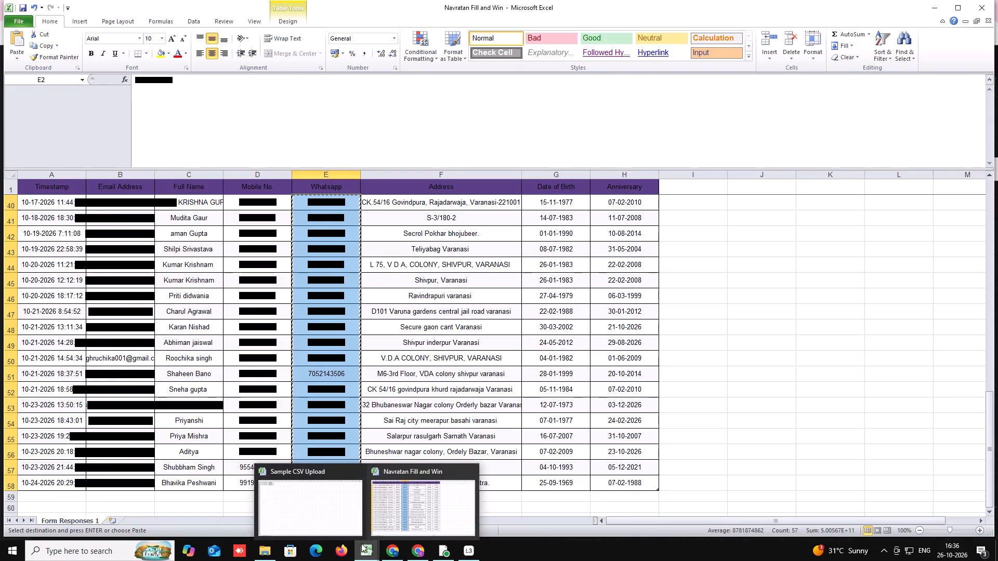
pyautogui.click(326, 501)
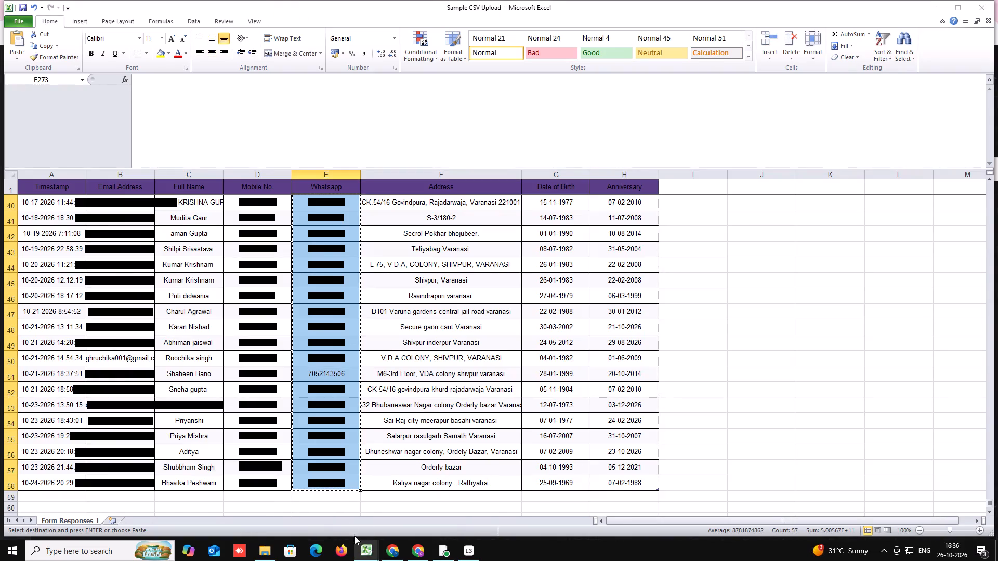
pyautogui.click(361, 547)
pyautogui.click(400, 509)
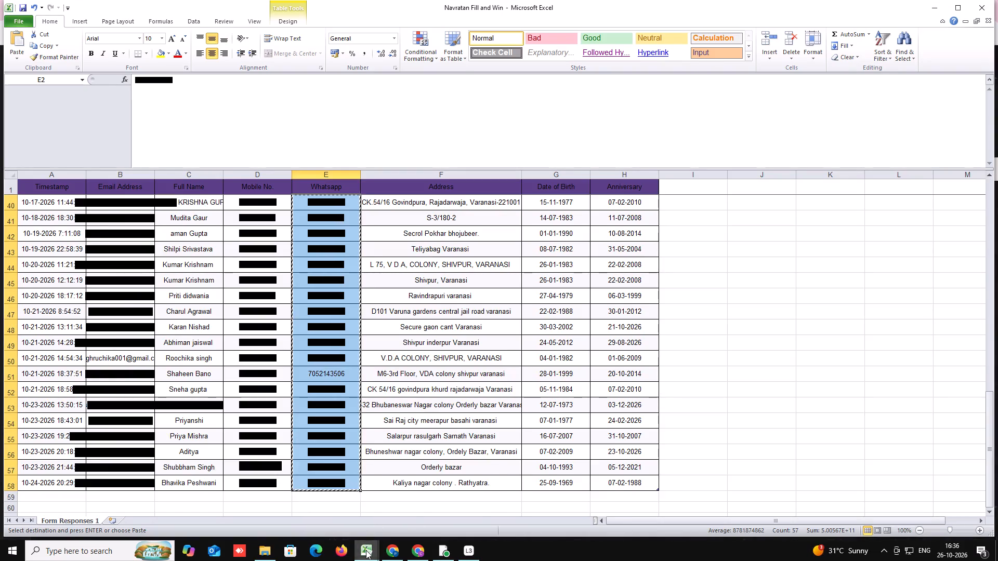
pyautogui.click(331, 507)
pyautogui.click(140, 328)
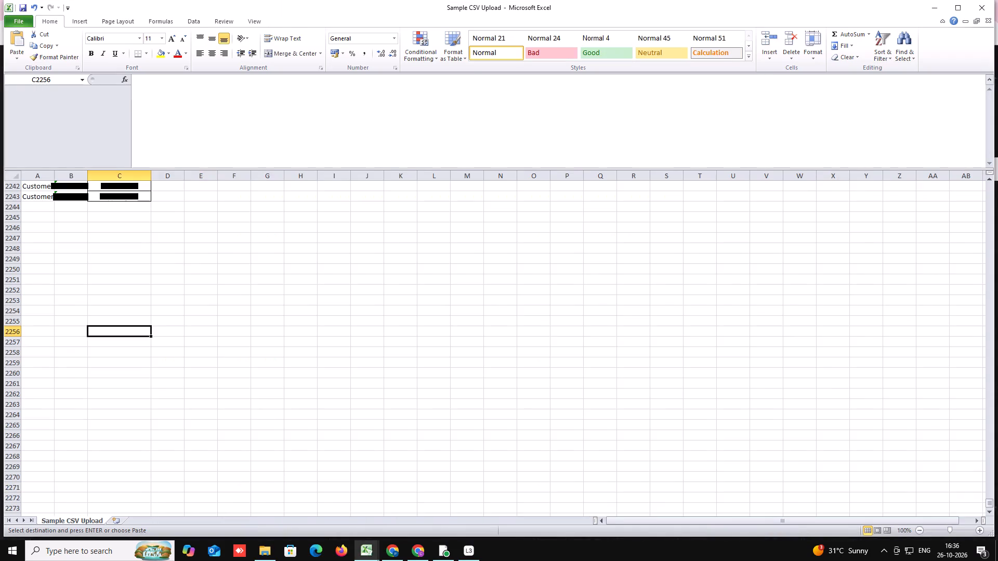
pyautogui.click(111, 205)
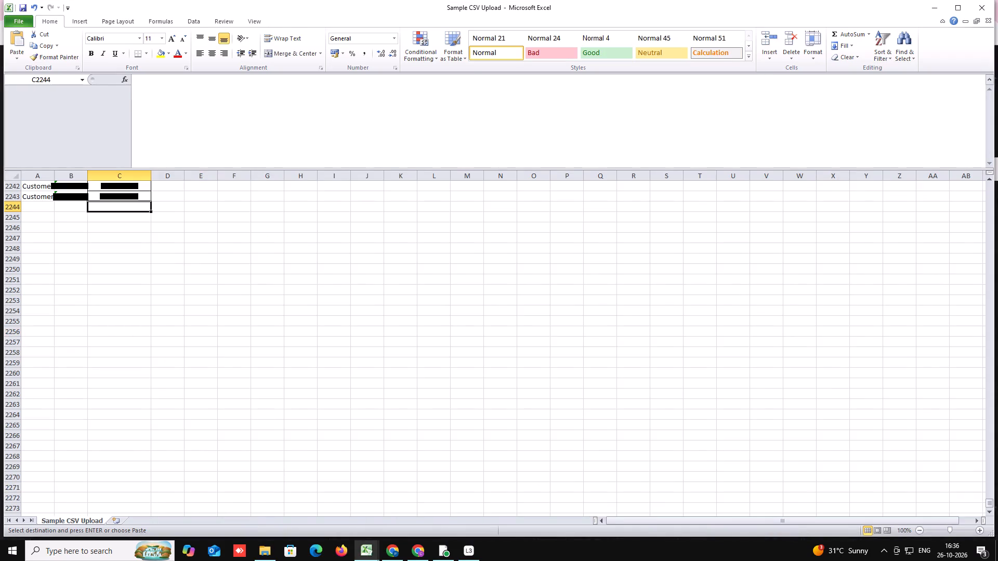
pyautogui.hotkey('ctrl', 'v')
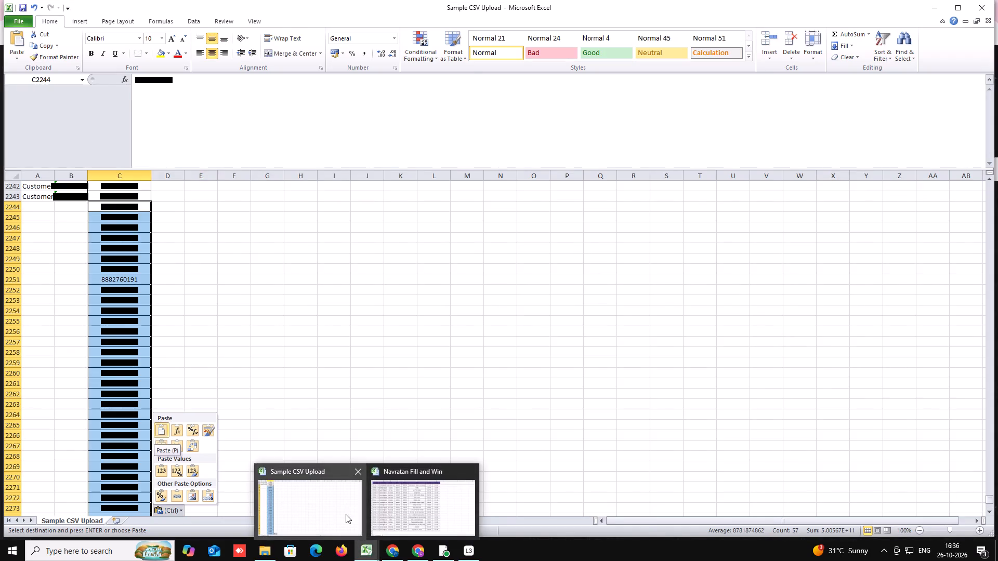
# In the Navratan Fill and Win workbook, enter a CONCATENATE formula with the argument 91 in cell I2, beside the Anniversary column.
pyautogui.click(444, 500)
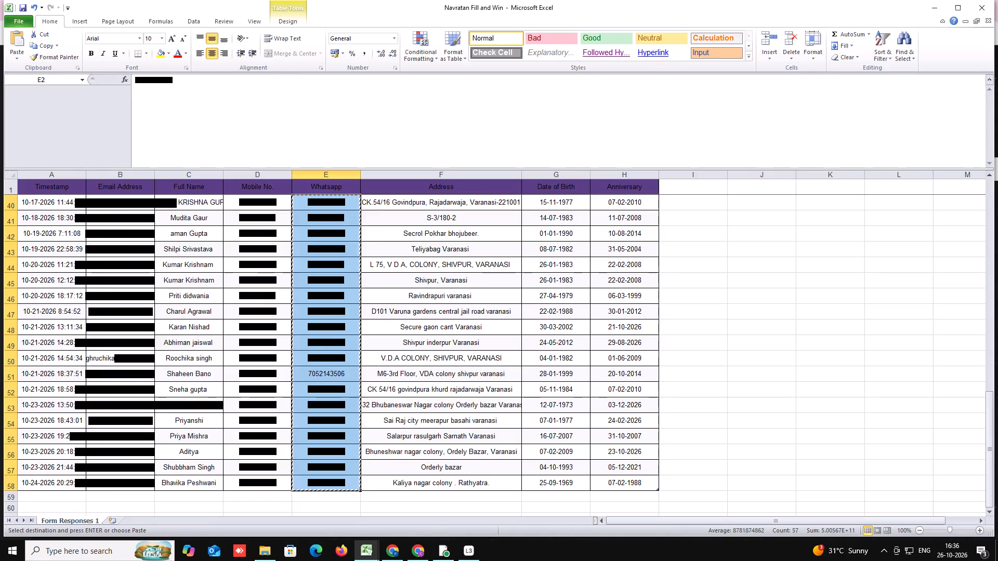
pyautogui.scroll(17, 500, 294)
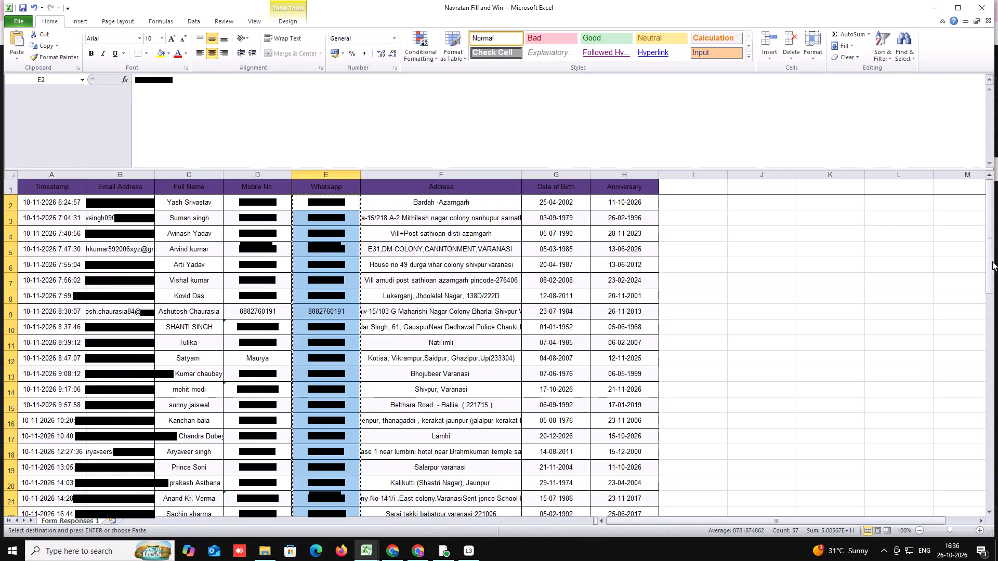
pyautogui.scroll(5, 703, 219)
pyautogui.click(697, 205)
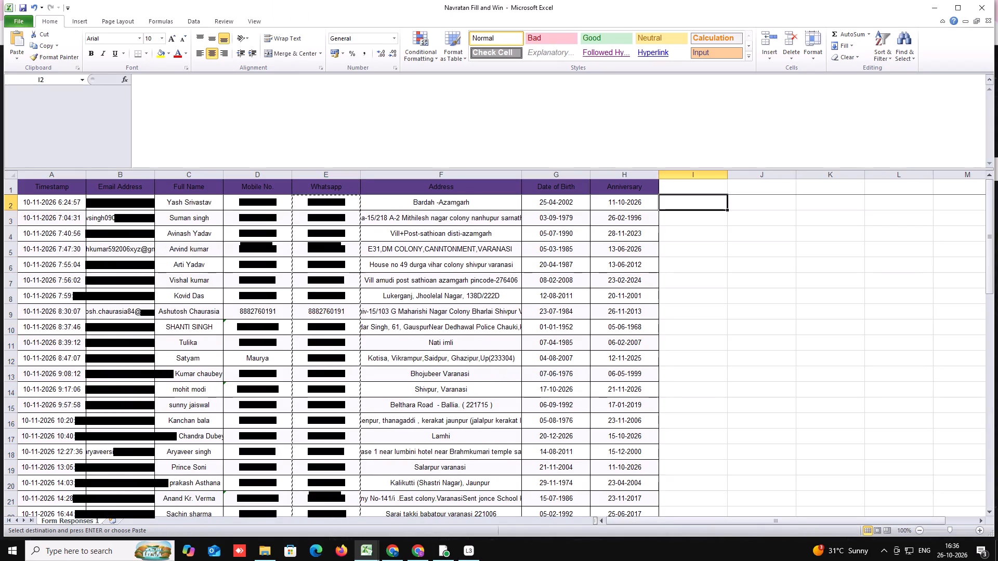
pyautogui.press('=')
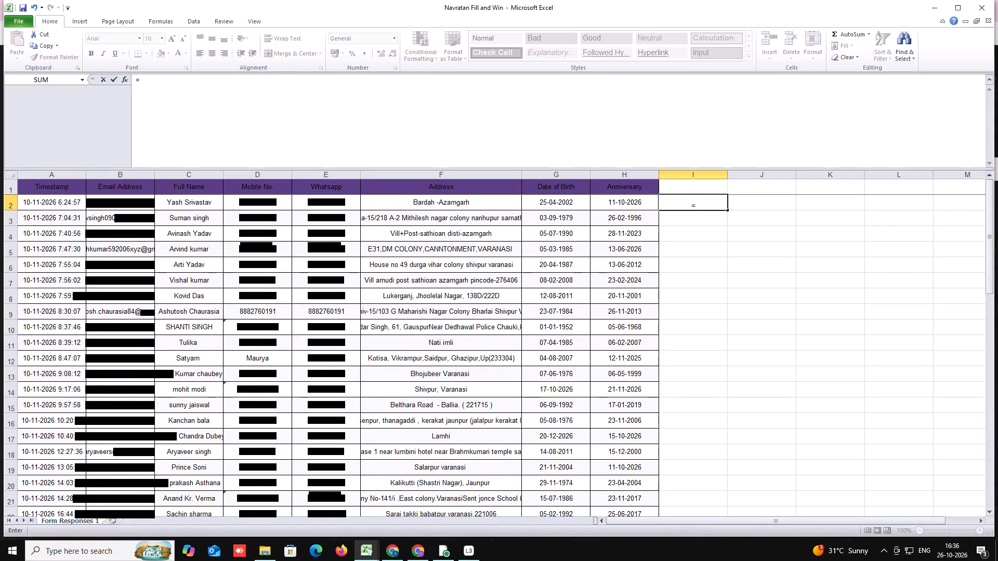
pyautogui.write('conc')
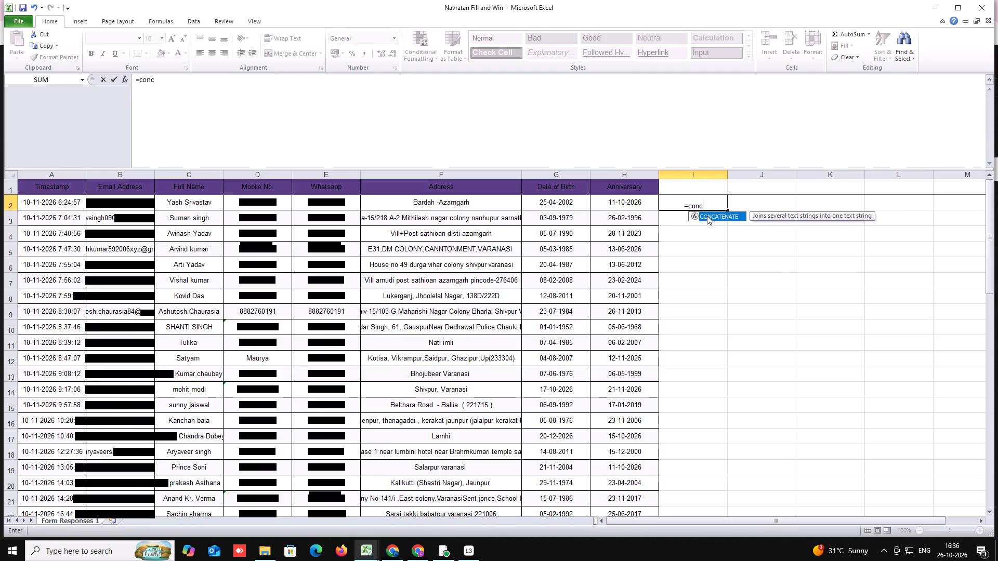
pyautogui.doubleClick(707, 216)
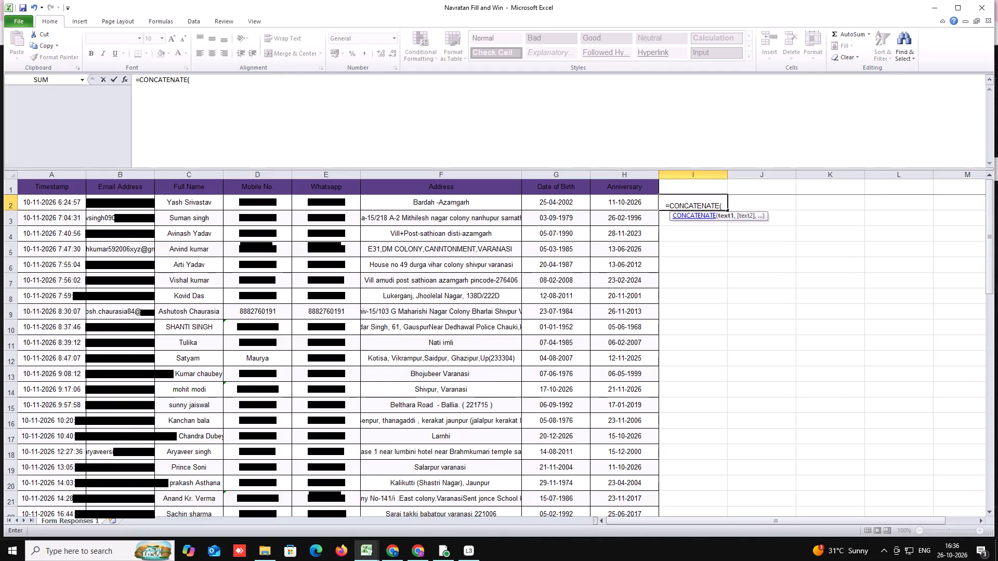
pyautogui.write('91')
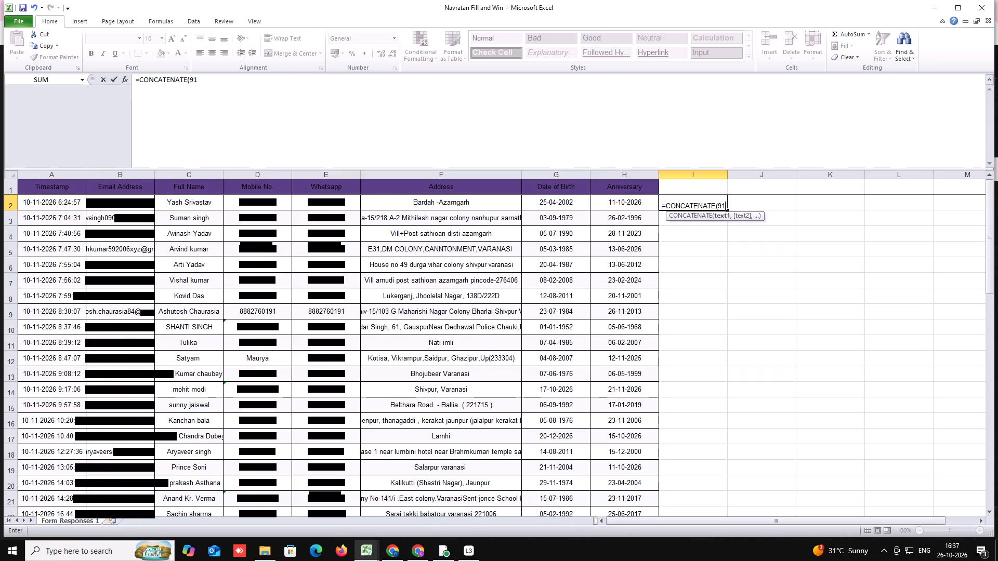
pyautogui.click(333, 205)
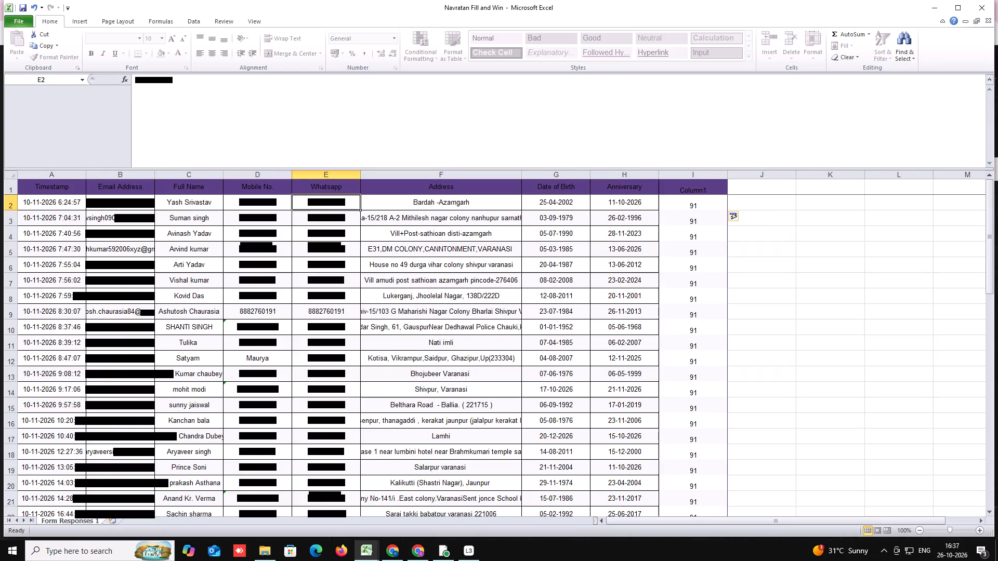
pyautogui.click(714, 206)
# Enter a CONCATENATE formula in cell J2 that joins 91 with the row's Whatsapp number.
pyautogui.click(747, 209)
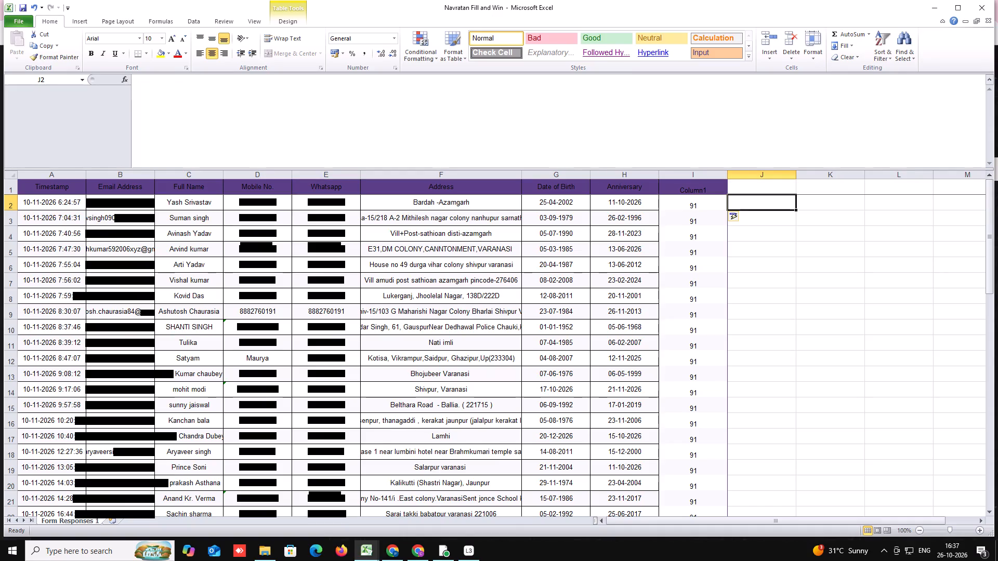
pyautogui.press('=')
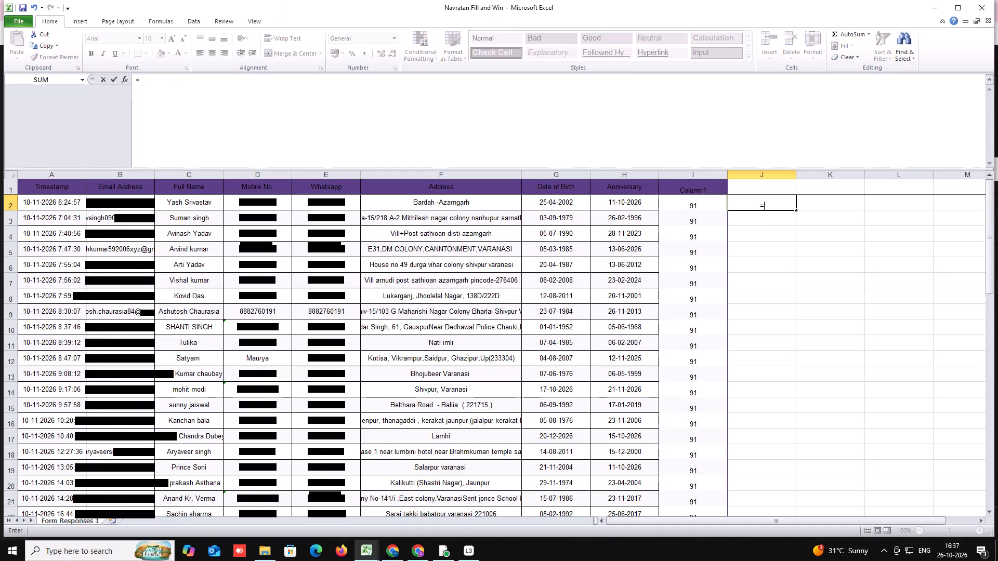
pyautogui.write('conc')
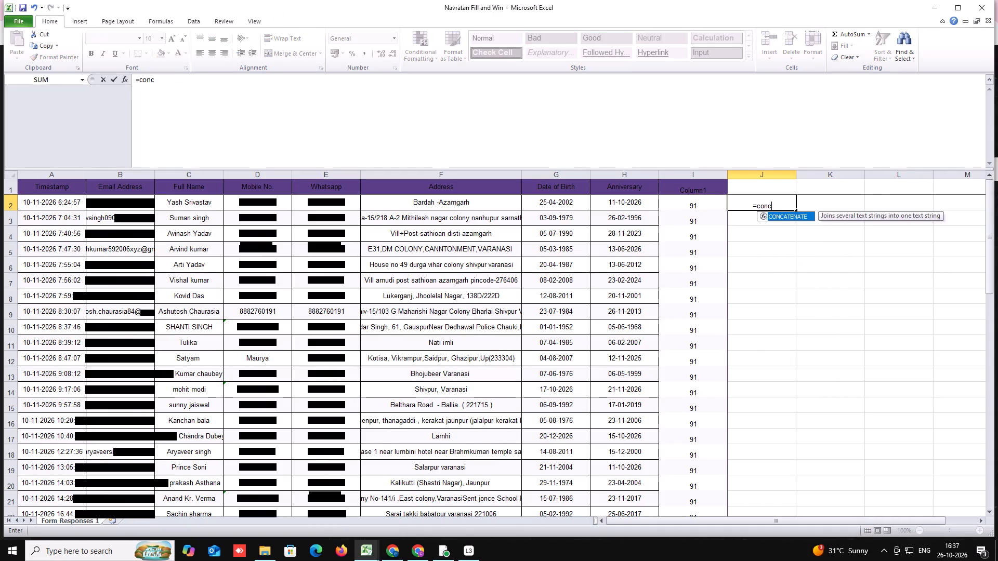
pyautogui.doubleClick(799, 218)
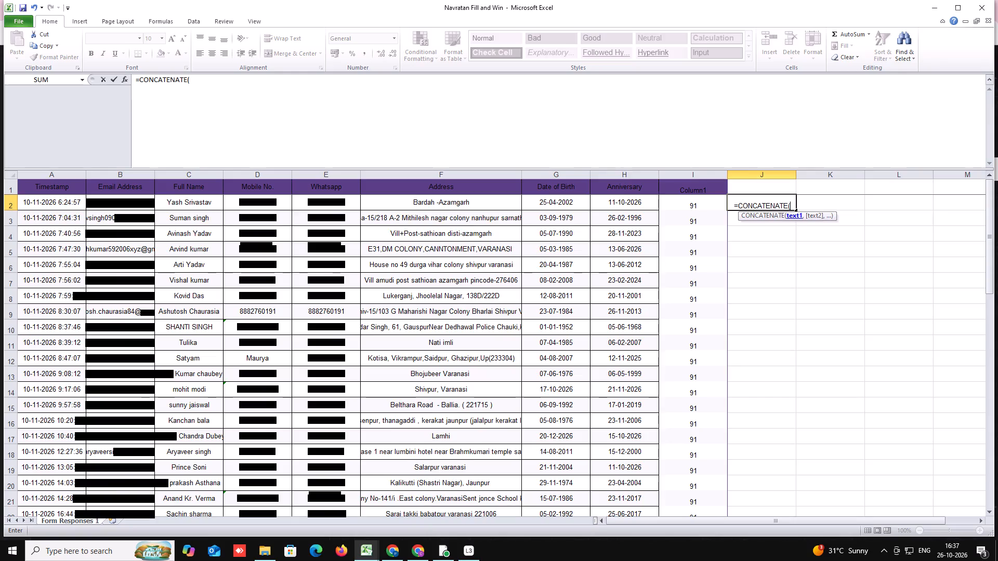
pyautogui.write('91')
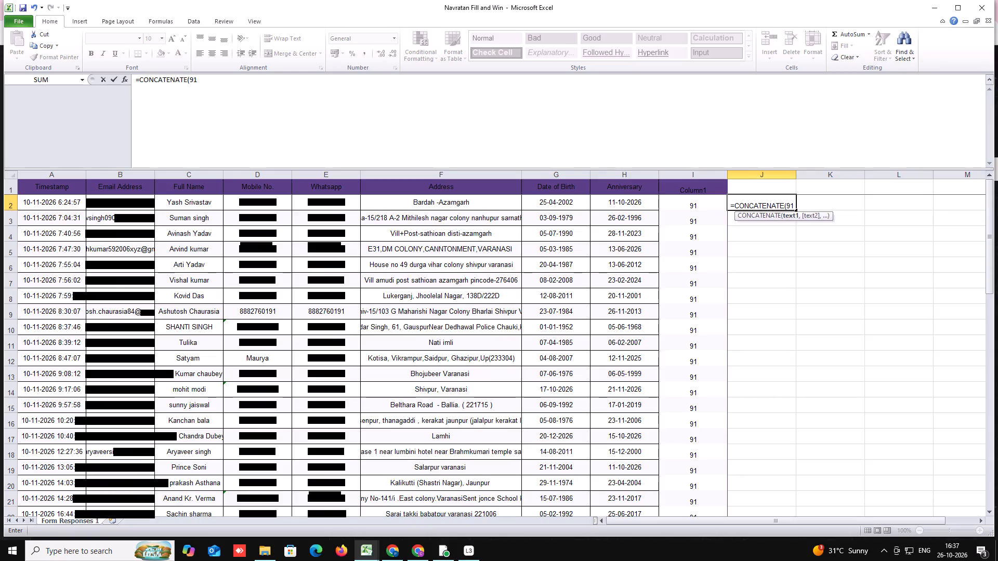
pyautogui.press(',')
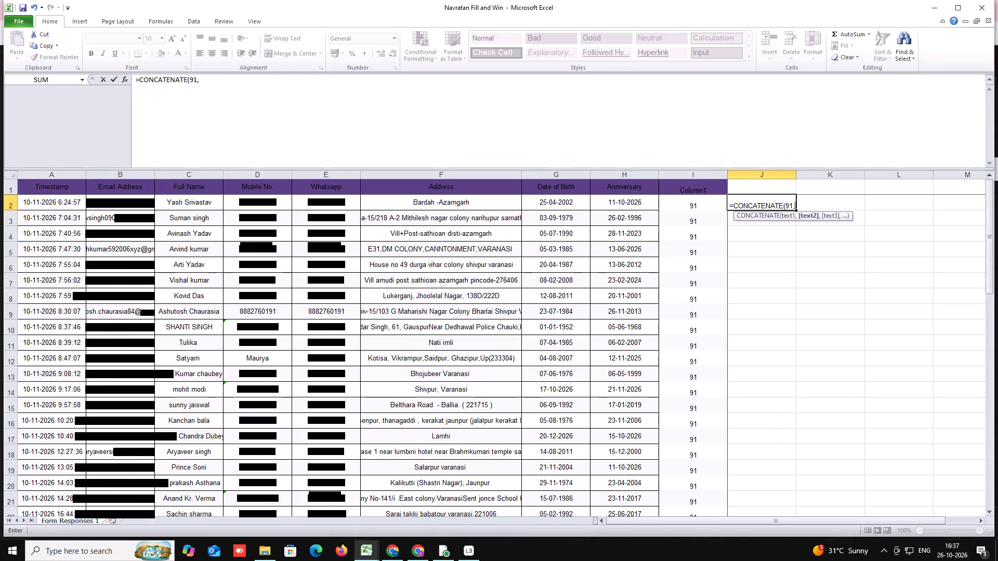
pyautogui.click(326, 204)
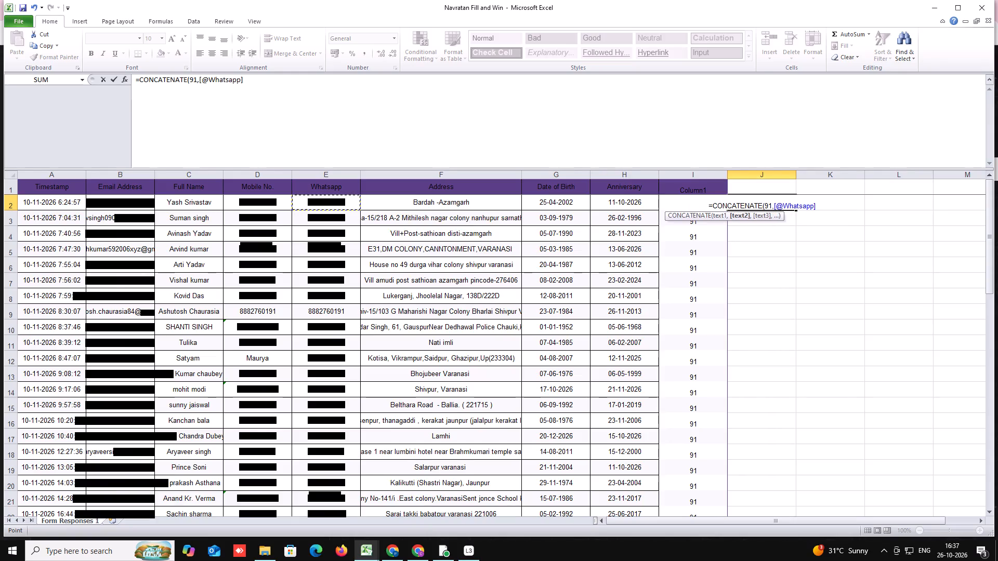
pyautogui.hotkey('shift', ')')
pyautogui.press('Return')
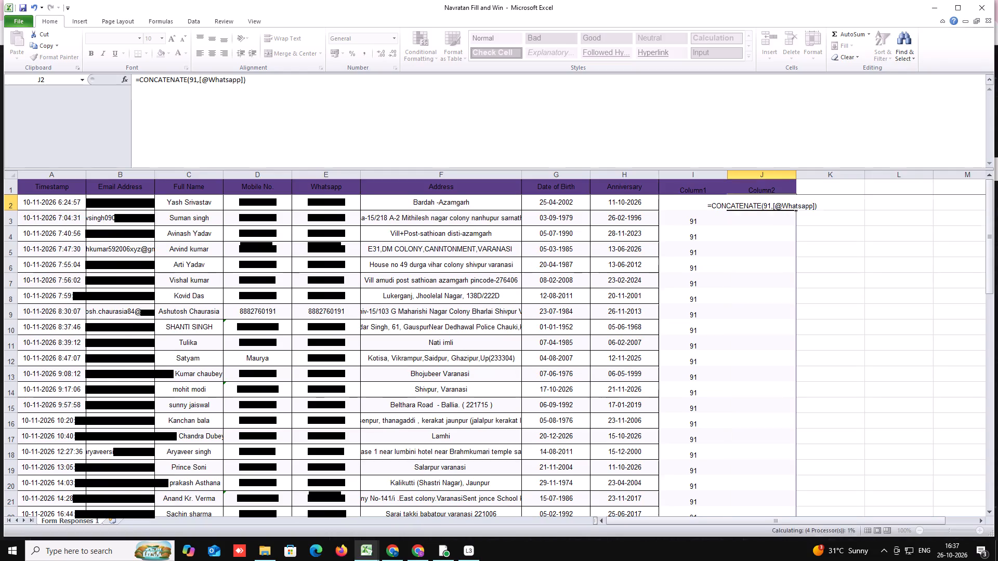
# Clear the contents of cell J3, directly below the new formula.
pyautogui.press('BackSpace')
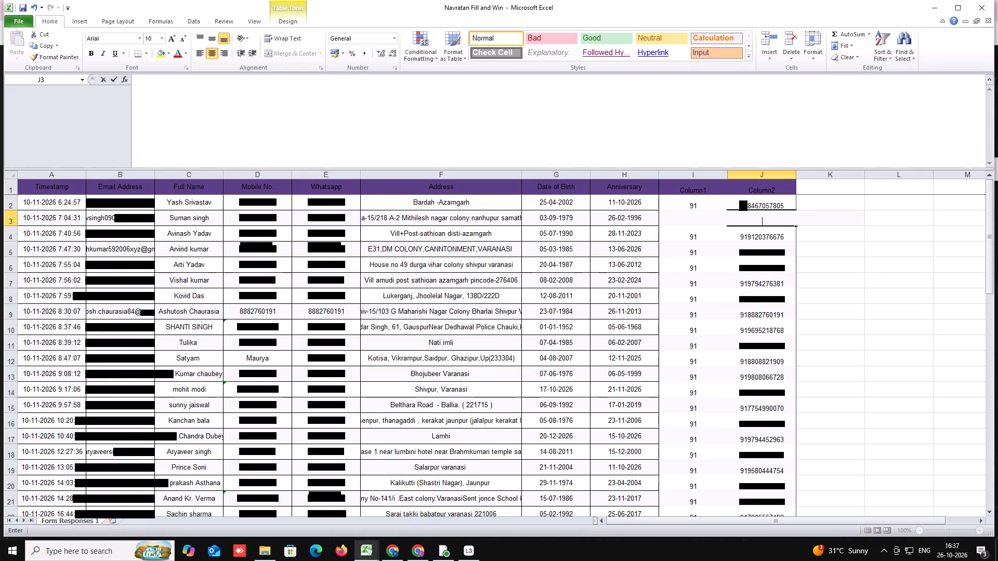
pyautogui.click(896, 224)
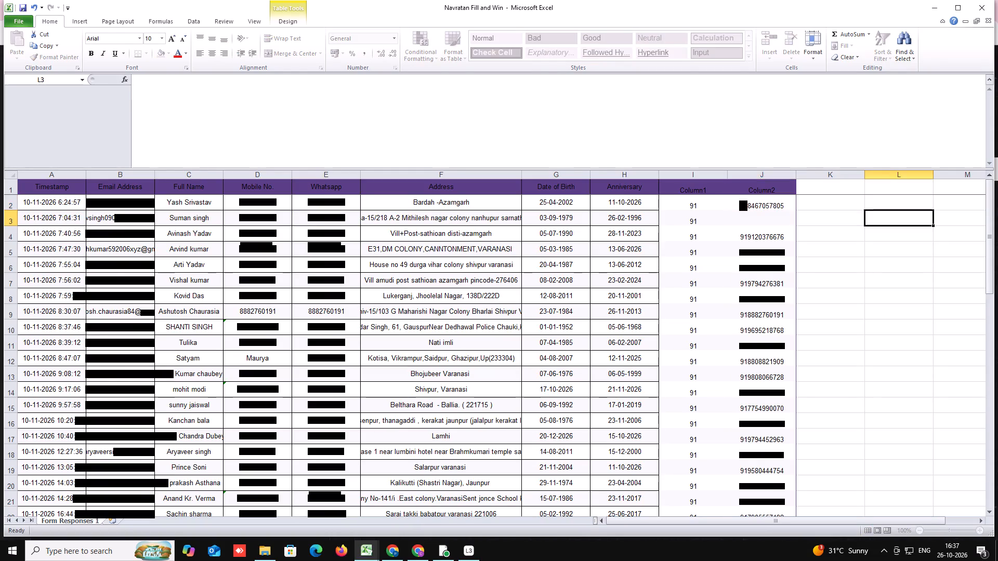
# Select cell J2, which holds the CONCATENATE formula for the 91-prefixed Whatsapp number.
pyautogui.click(758, 216)
pyautogui.click(761, 205)
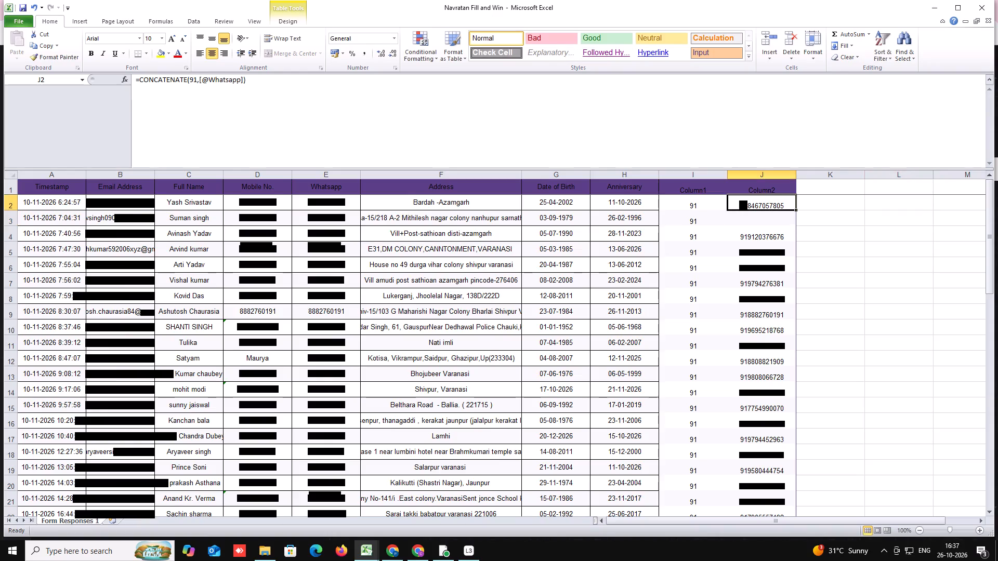
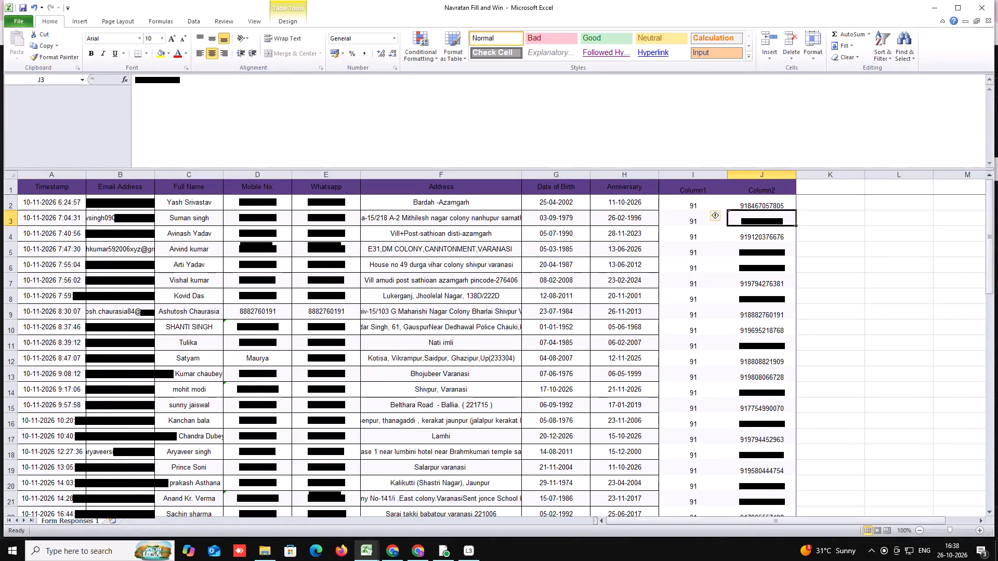
# Copy the 91-prefixed Whatsapp numbers in J2:J58 and paste them as values into column K, starting at K2.
pyautogui.click(760, 201)
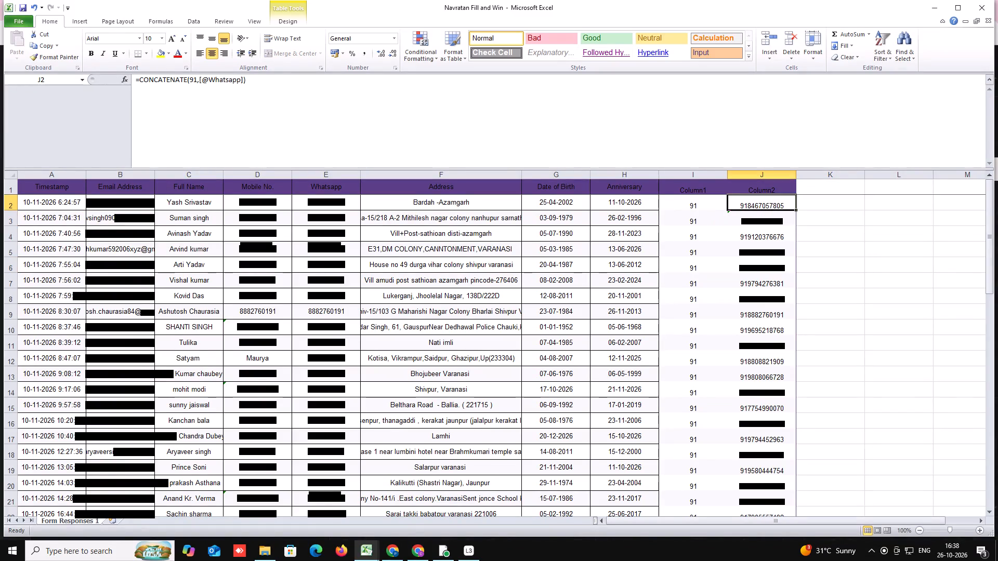
pyautogui.click(847, 240)
pyautogui.moveTo(776, 201); pyautogui.dragTo(784, 556)
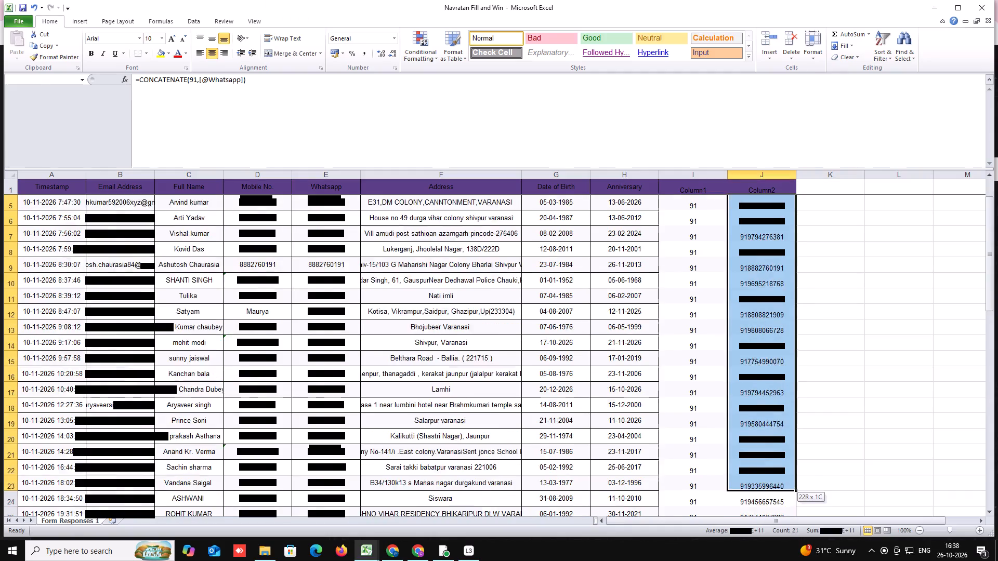
pyautogui.moveTo(784, 556); pyautogui.dragTo(777, 489)
pyautogui.hotkey('ctrl', 'c')
pyautogui.scroll(6, 799, 273)
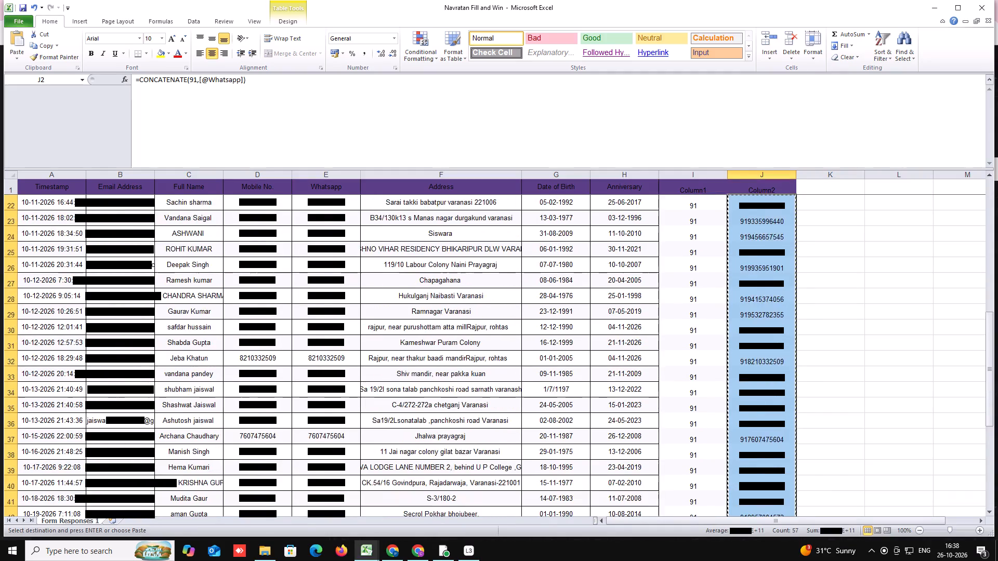
pyautogui.scroll(20, 799, 273)
pyautogui.scroll(2, 799, 273)
pyautogui.click(831, 204)
pyautogui.rightClick(831, 204)
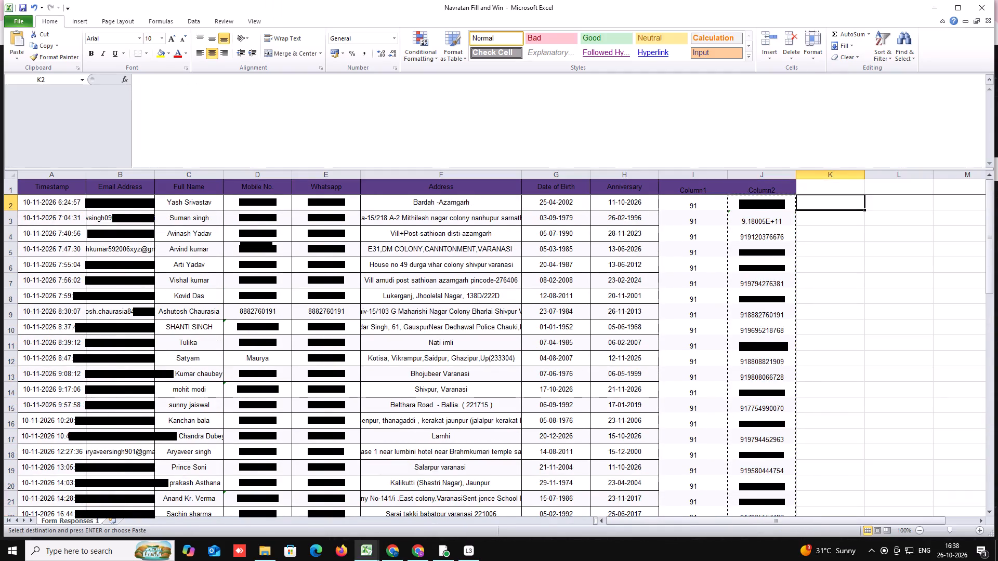
pyautogui.click(866, 242)
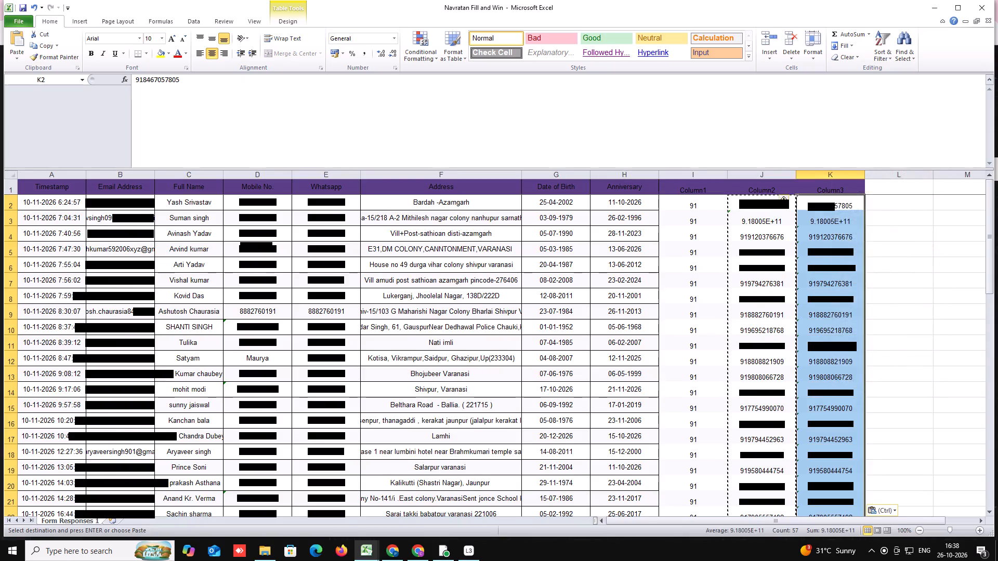
pyautogui.click(904, 228)
pyautogui.click(822, 225)
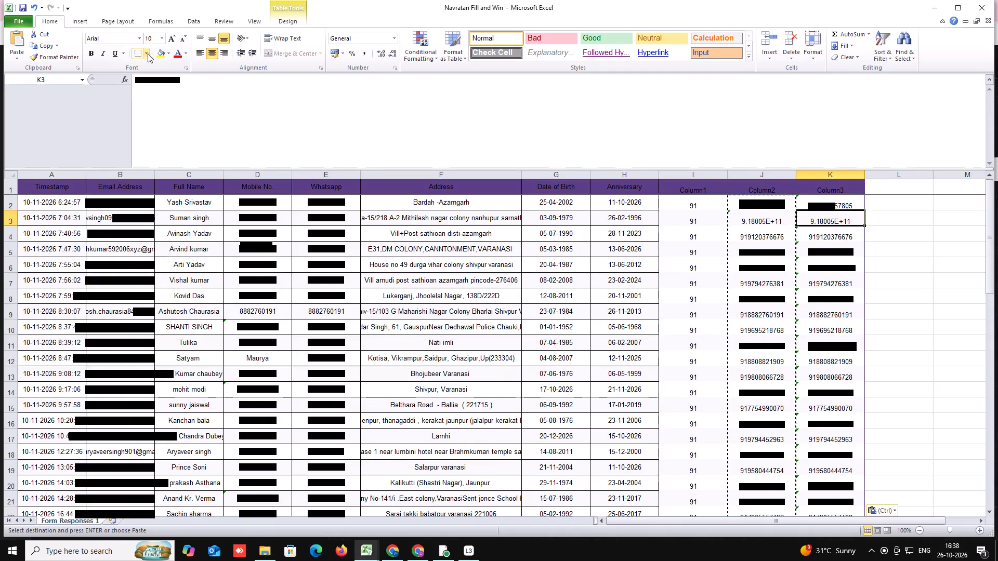
pyautogui.click(903, 319)
# Copy the values in K2:K58 into the Sample CSV Upload workbook's column B, starting at B2244.
pyautogui.moveTo(830, 204); pyautogui.dragTo(833, 233)
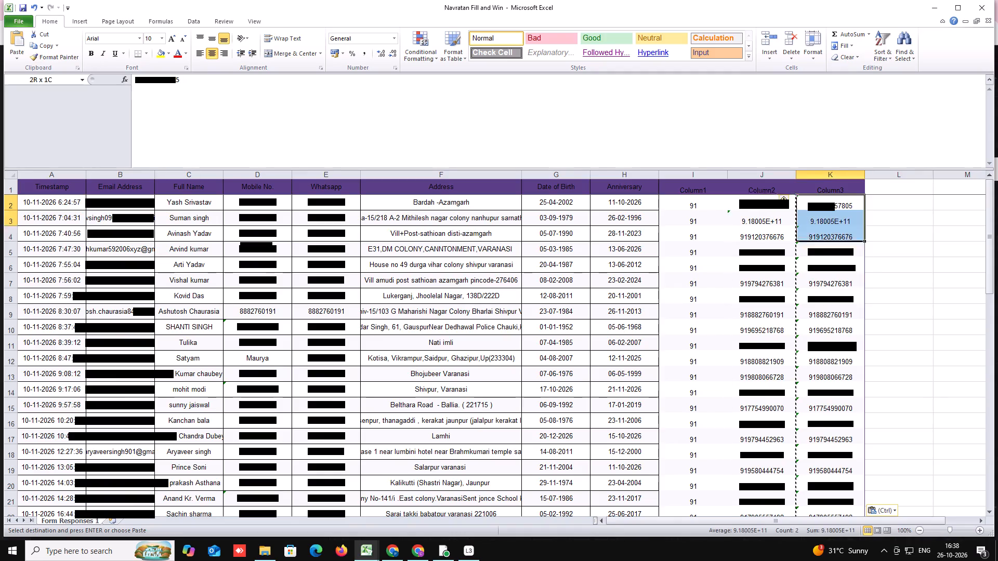
pyautogui.moveTo(833, 233); pyautogui.dragTo(840, 558)
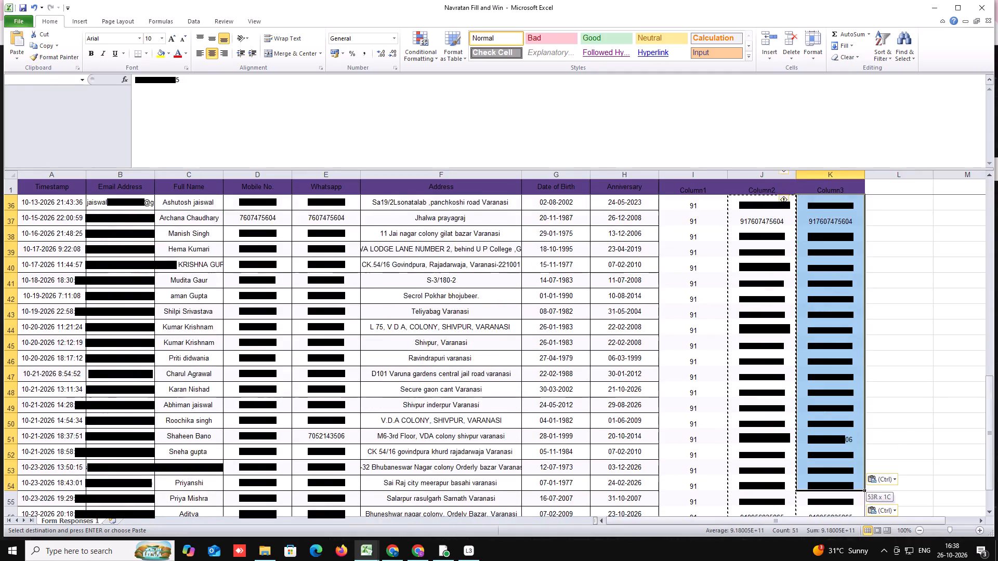
pyautogui.moveTo(840, 558); pyautogui.dragTo(842, 185)
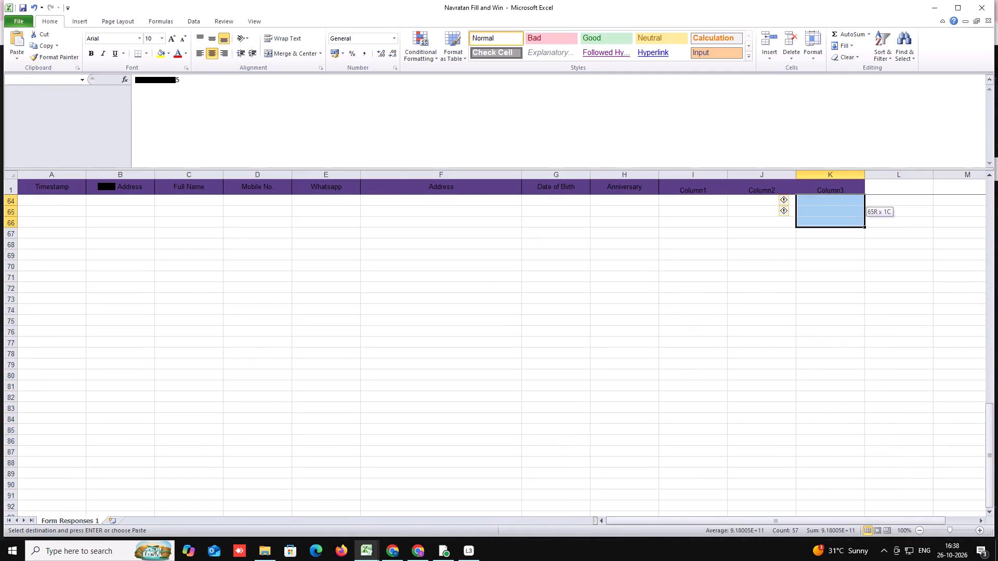
pyautogui.moveTo(842, 185); pyautogui.dragTo(837, 223)
pyautogui.hotkey('ctrl', 'c')
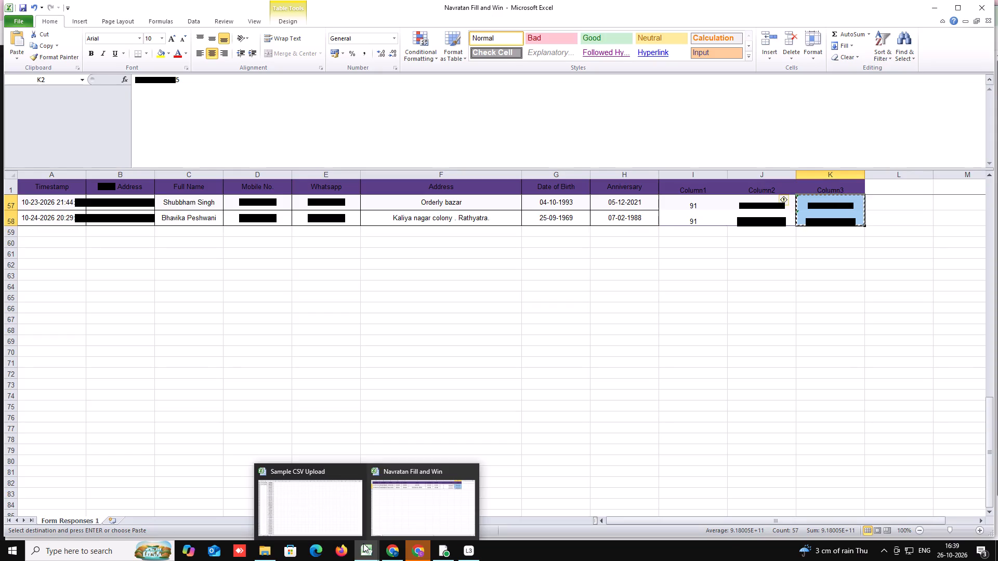
pyautogui.click(340, 510)
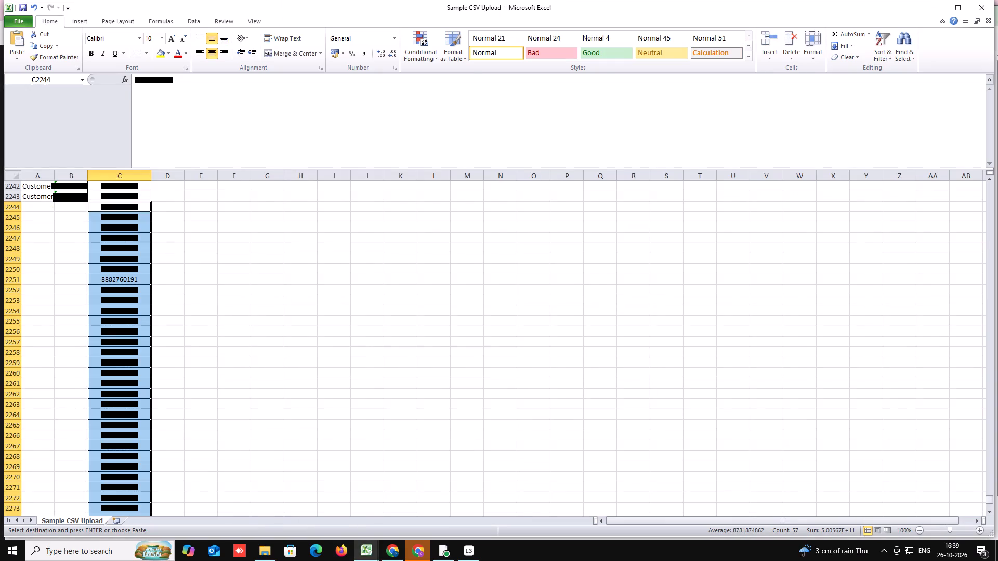
pyautogui.click(67, 207)
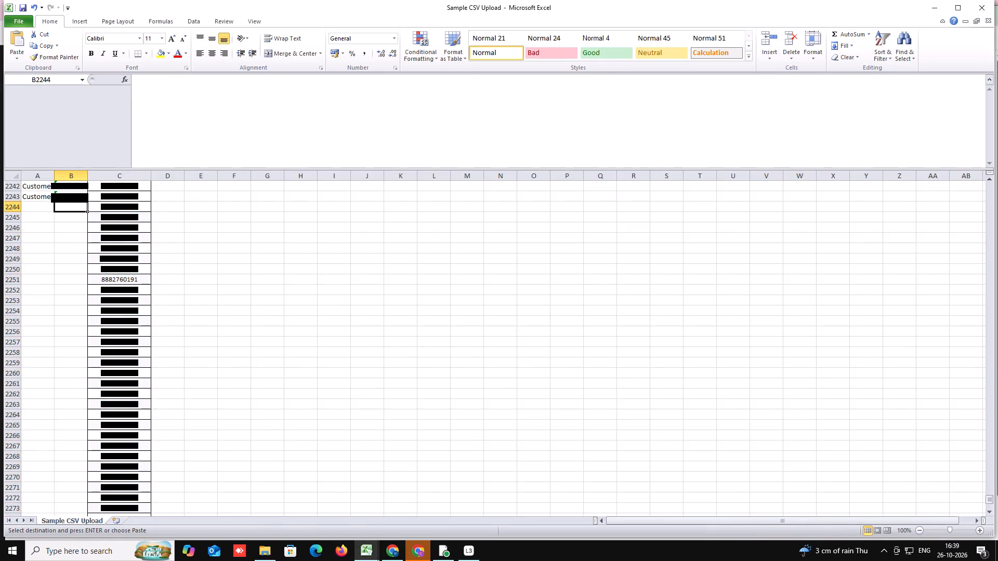
pyautogui.hotkey('ctrl', 'v')
pyautogui.click(39, 283)
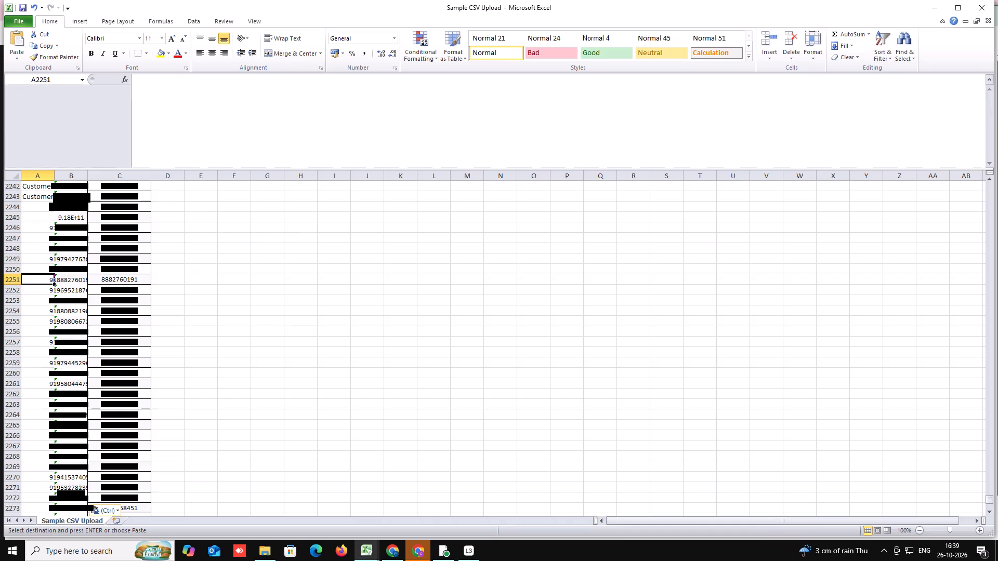
pyautogui.click(66, 210)
pyautogui.click(67, 221)
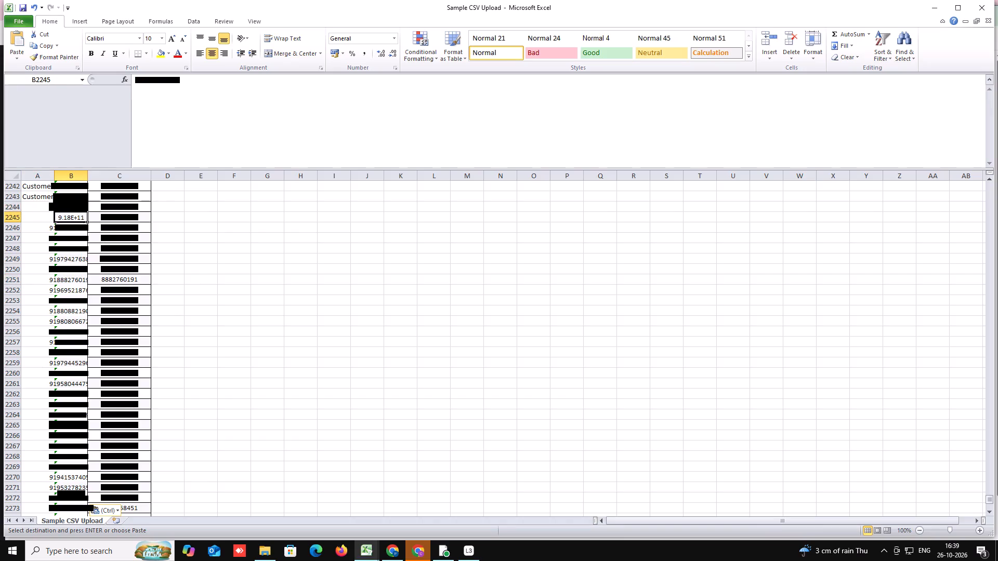
pyautogui.click(67, 252)
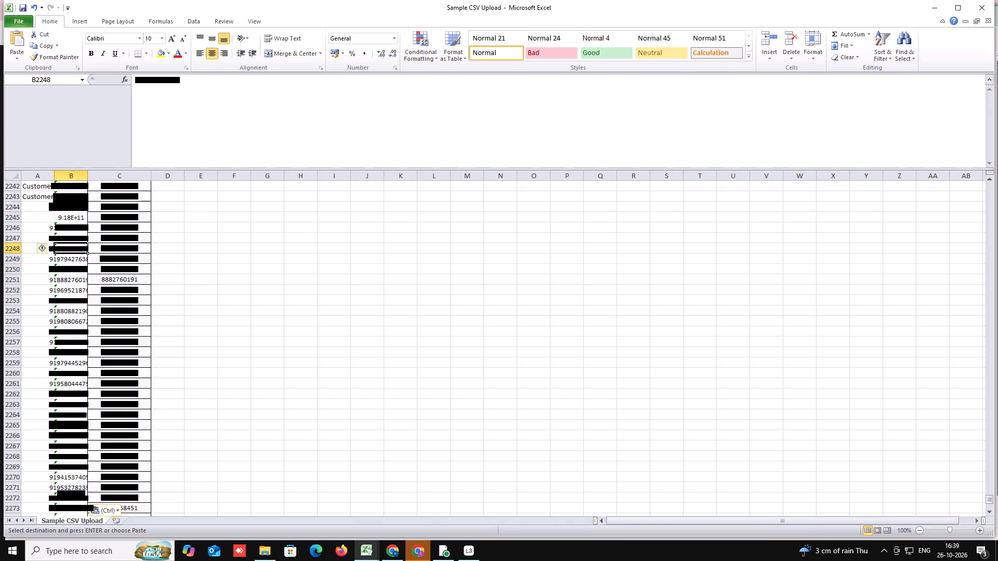
# Enter Customer in A2244 and fill it down column A through row 2300.
pyautogui.click(35, 208)
pyautogui.write('Custom')
pyautogui.press('e')
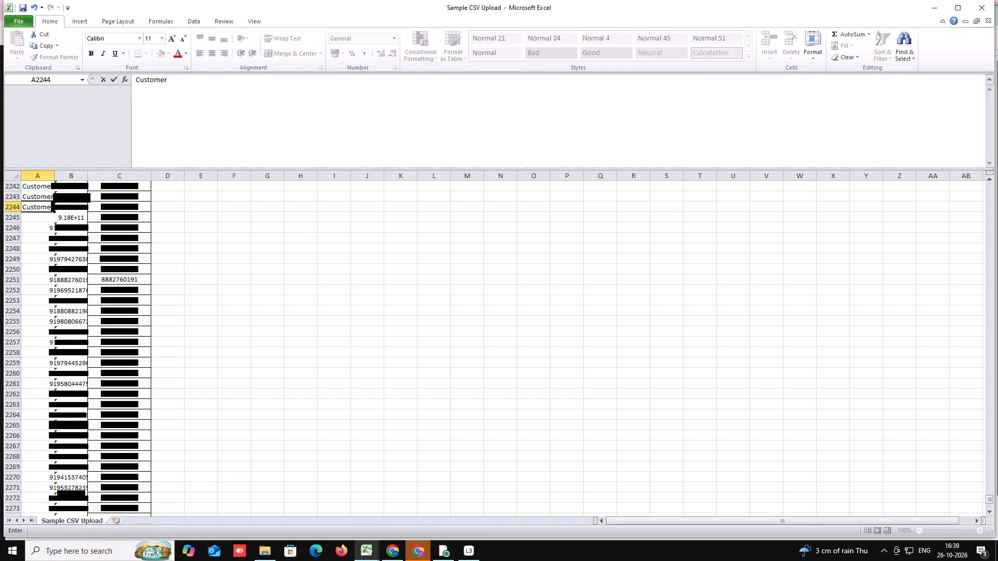
pyautogui.press('r')
pyautogui.click(54, 260)
pyautogui.click(43, 205)
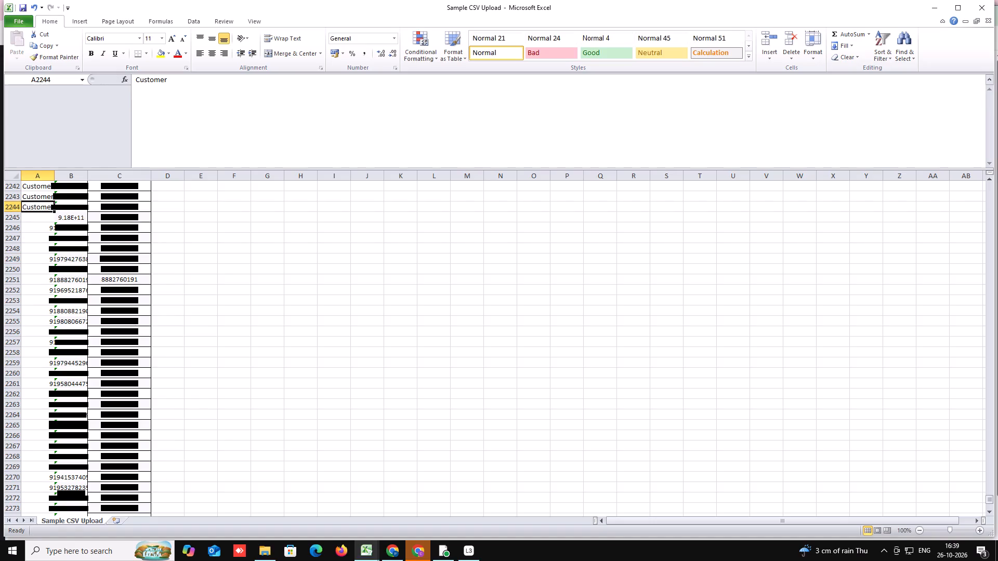
pyautogui.moveTo(52, 211); pyautogui.dragTo(73, 560)
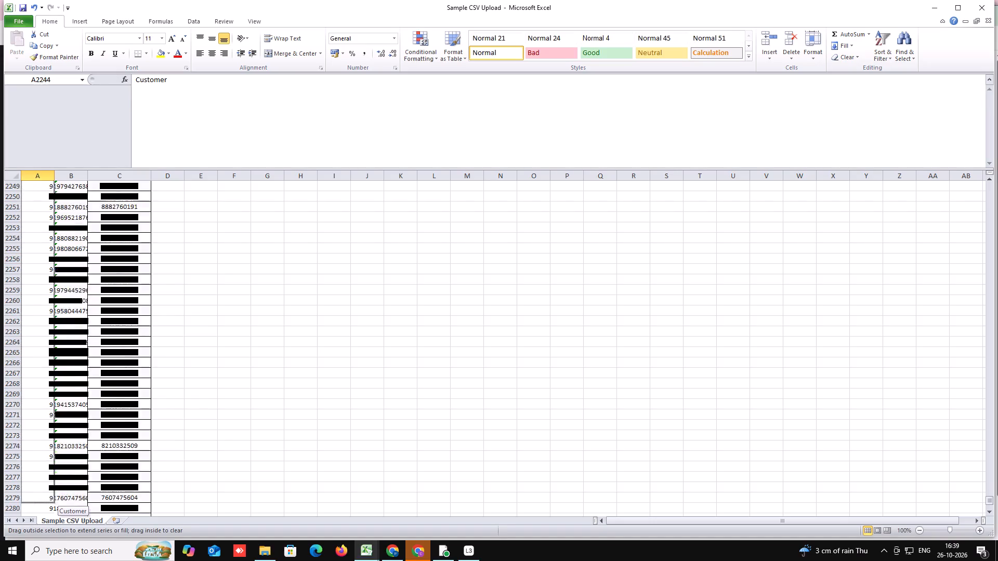
pyautogui.moveTo(73, 560); pyautogui.dragTo(55, 482)
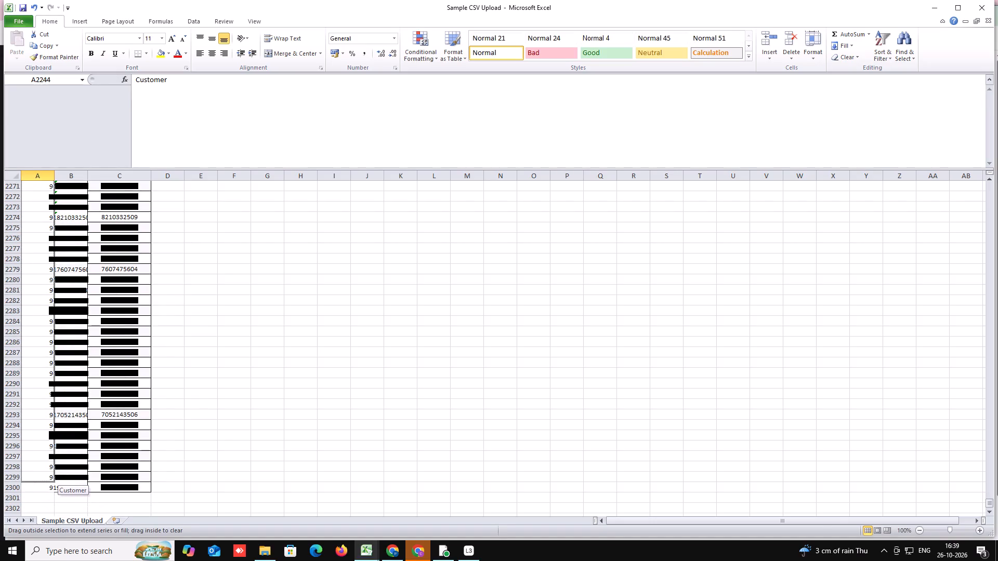
pyautogui.moveTo(55, 482); pyautogui.dragTo(55, 489)
pyautogui.click(280, 429)
# Fill country code 91 and WhatsApp opted TRUE down columns D and E through the last Customer row.
pyautogui.scroll(2, 239, 318)
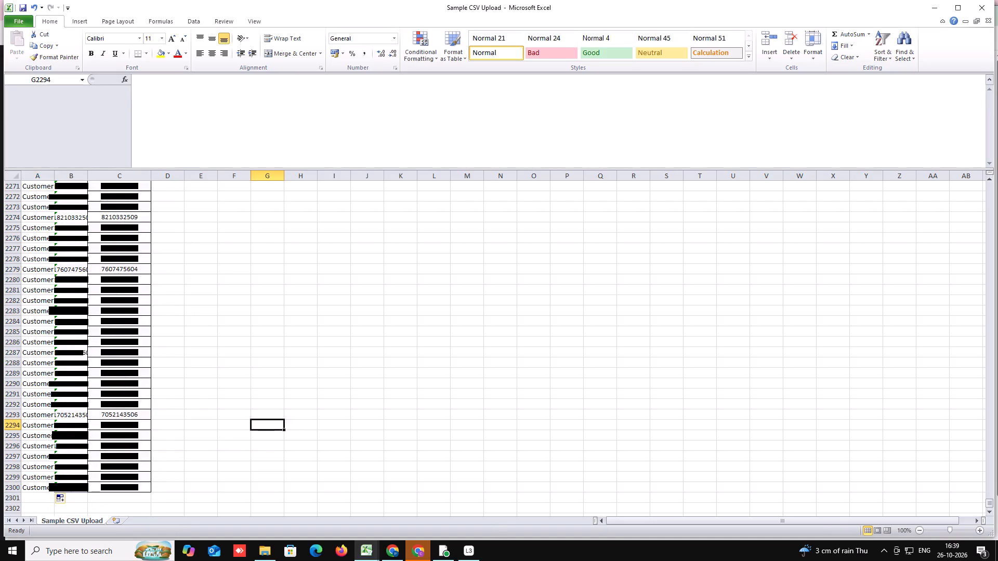
pyautogui.scroll(9, 239, 318)
pyautogui.moveTo(991, 499); pyautogui.dragTo(979, 172)
pyautogui.moveTo(174, 195); pyautogui.dragTo(174, 202)
pyautogui.moveTo(181, 211); pyautogui.dragTo(170, 560)
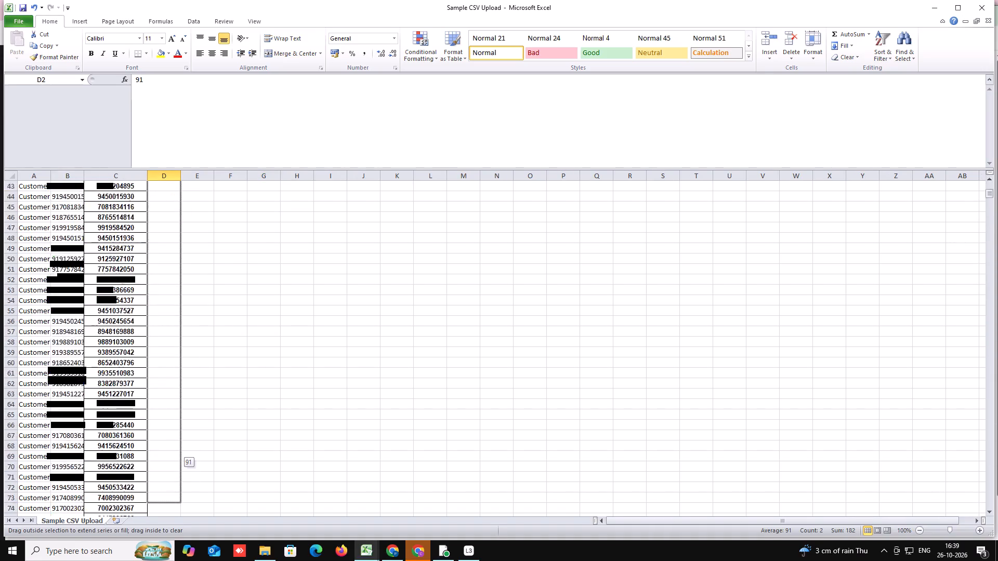
# Fill country code 91 down column D through row 2300.
pyautogui.moveTo(170, 560); pyautogui.dragTo(171, 560)
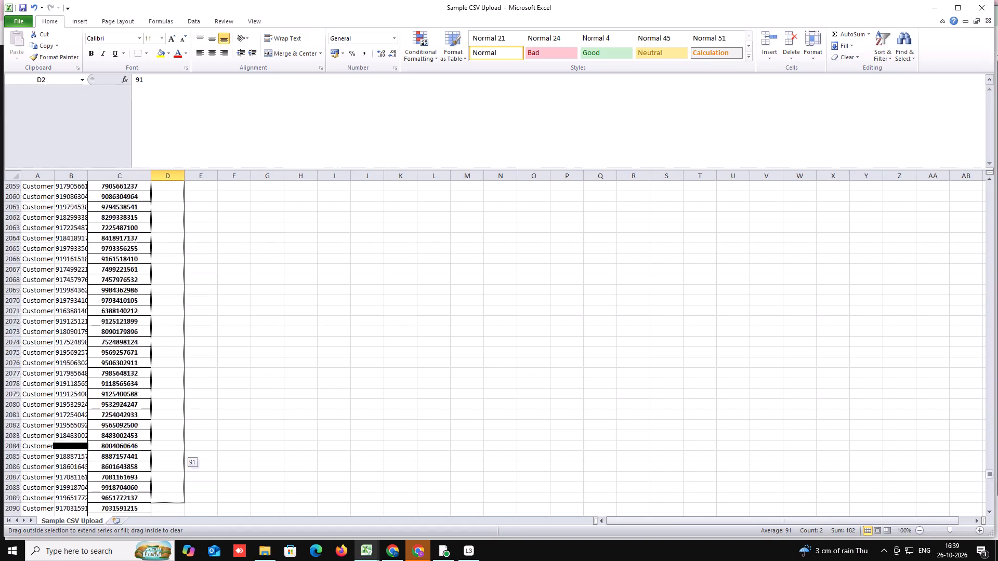
pyautogui.moveTo(171, 560); pyautogui.dragTo(179, 487)
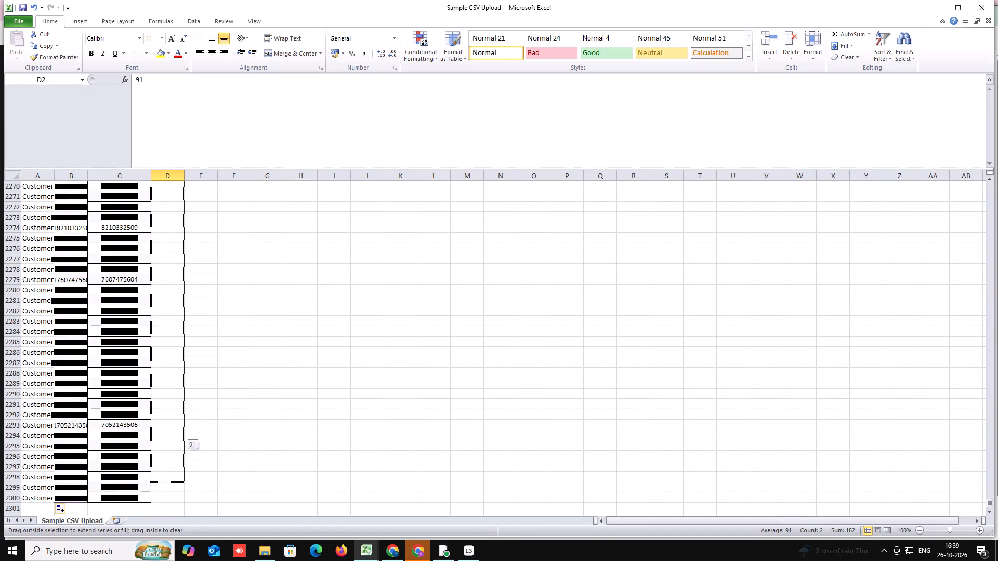
pyautogui.moveTo(179, 487); pyautogui.dragTo(180, 499)
pyautogui.click(425, 444)
# Delete the Email and appointment columns, E and F, from the upload sheet.
pyautogui.moveTo(990, 499); pyautogui.dragTo(990, 493)
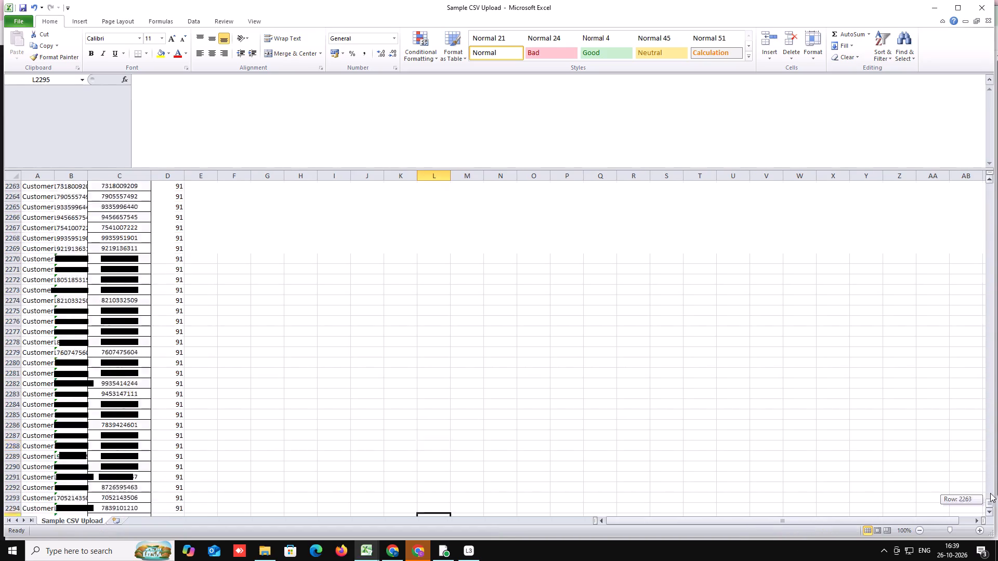
pyautogui.moveTo(990, 493); pyautogui.dragTo(997, 159)
pyautogui.click(340, 315)
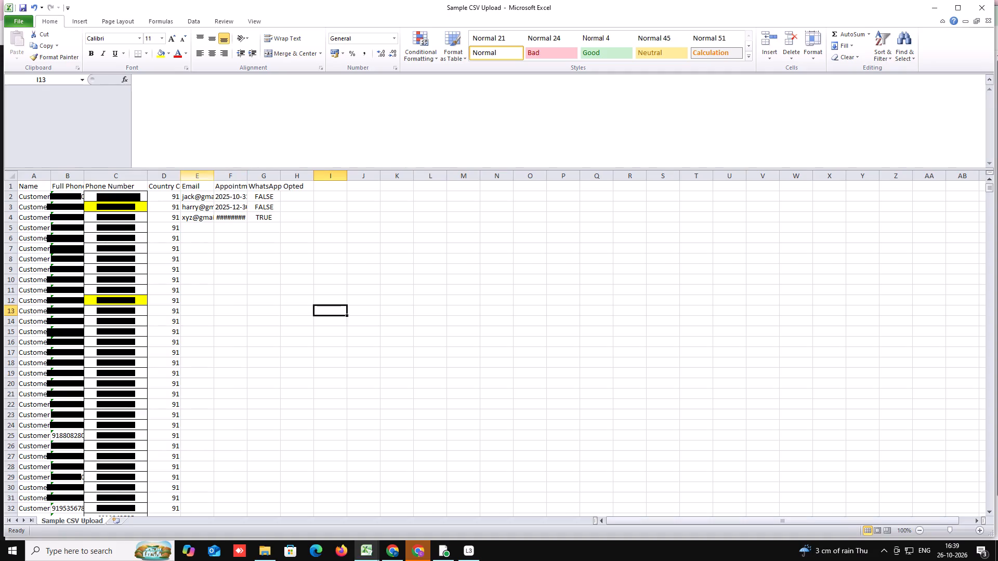
pyautogui.moveTo(200, 176); pyautogui.dragTo(233, 192)
pyautogui.rightClick(218, 274)
pyautogui.click(251, 352)
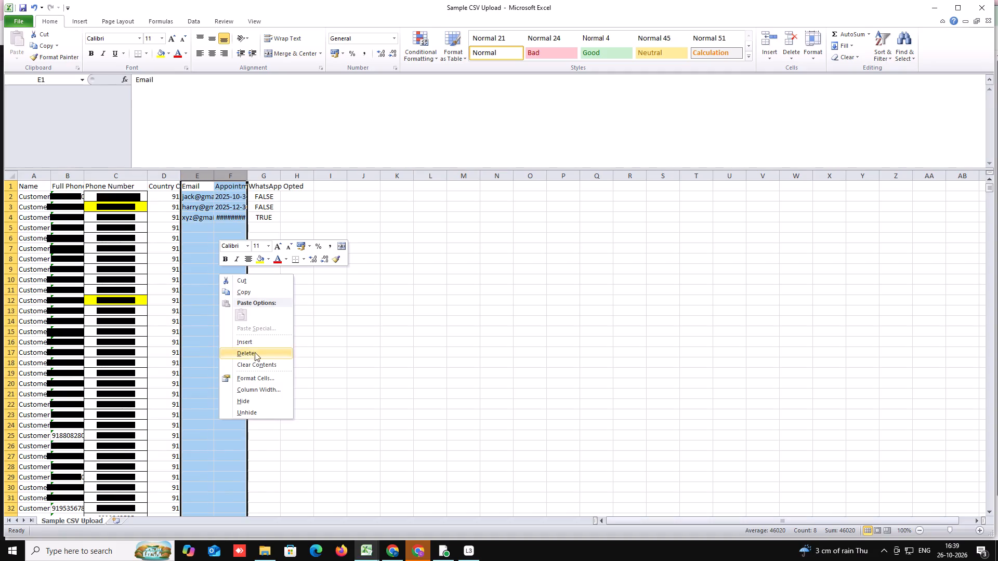
pyautogui.click(352, 352)
# Copy the TRUE value in E4 into the WhatsApp Opted cells E2 and E3.
pyautogui.click(200, 217)
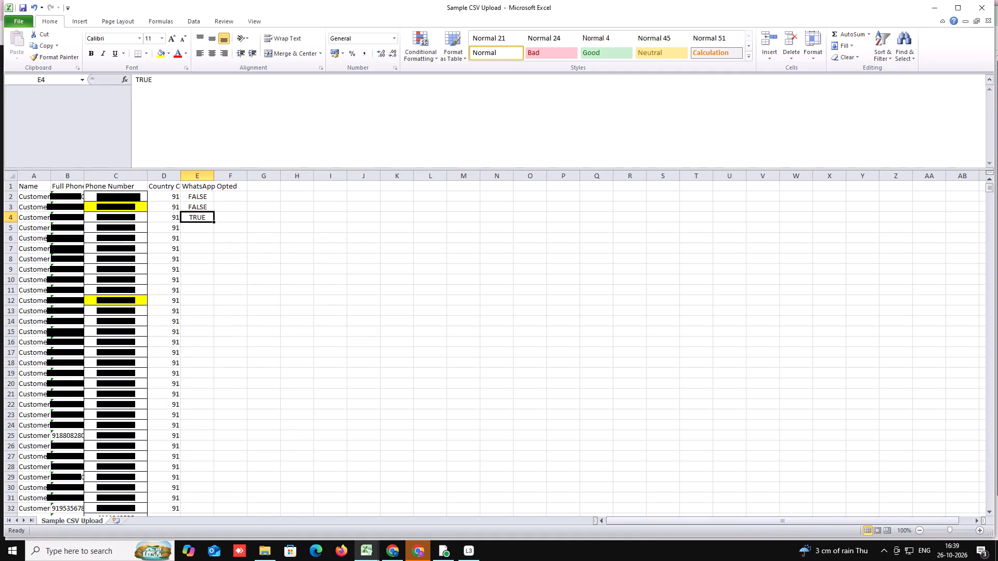
pyautogui.hotkey('ctrl', 'c')
pyautogui.click(201, 197)
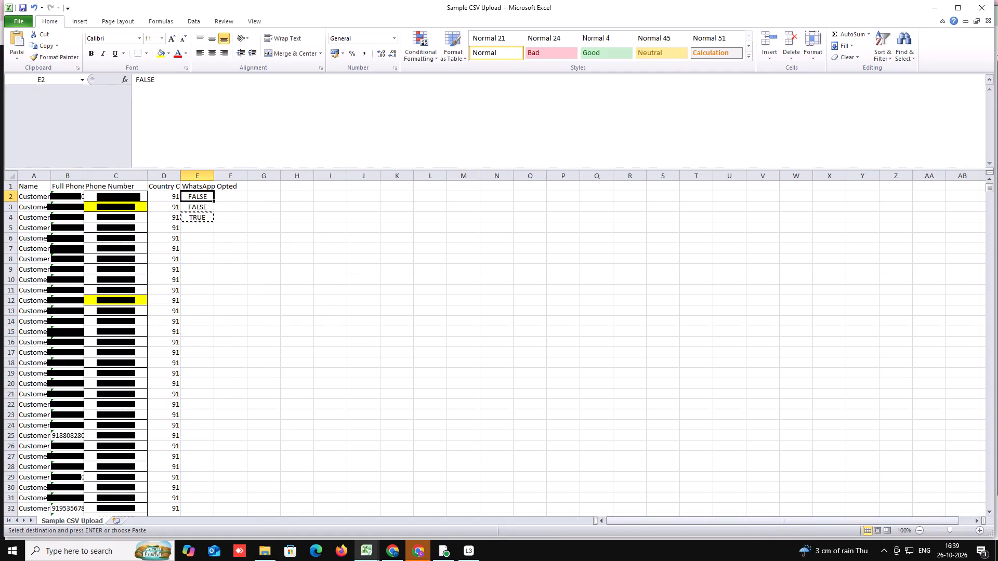
pyautogui.hotkey('ctrl', 'v')
pyautogui.keyDown('ctrl'); pyautogui.click(202, 209); pyautogui.keyUp('ctrl')
pyautogui.hotkey('ctrl', 'v')
pyautogui.click(216, 270)
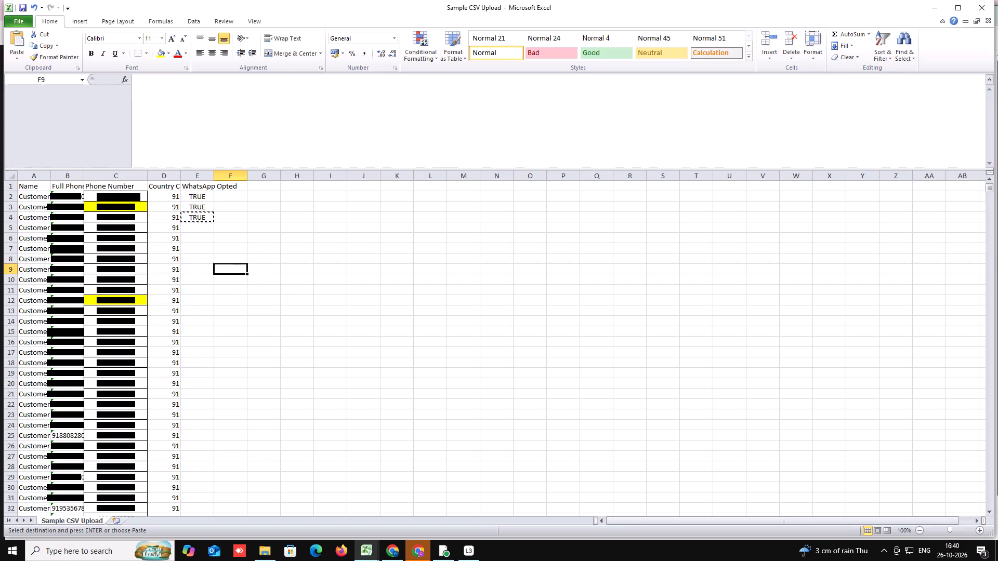
# Fill TRUE from E2:E4 down the WhatsApp Opted column through row 2300.
pyautogui.moveTo(200, 193); pyautogui.dragTo(200, 212)
pyautogui.moveTo(214, 221); pyautogui.dragTo(200, 199)
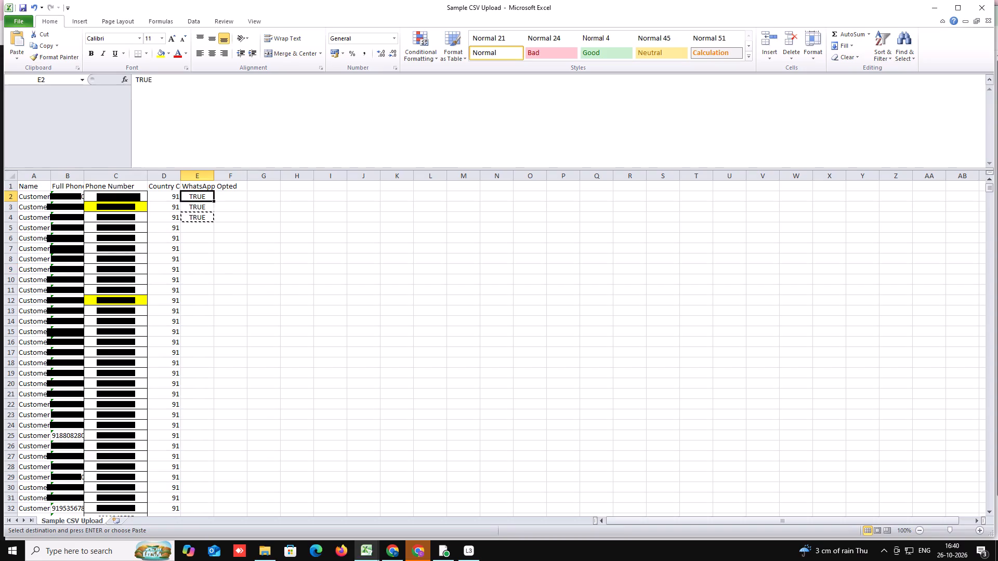
pyautogui.moveTo(200, 199); pyautogui.dragTo(221, 560)
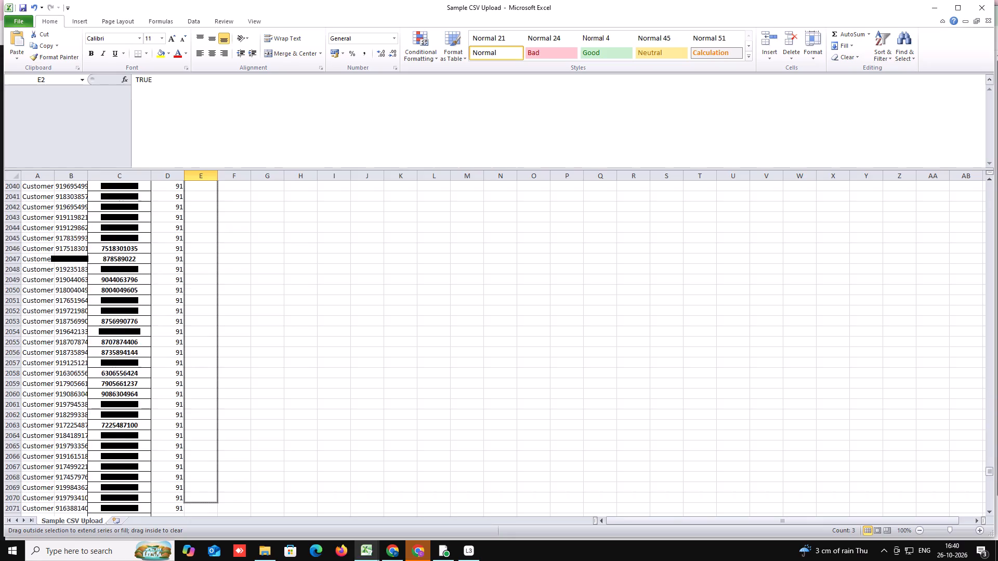
pyautogui.moveTo(221, 560); pyautogui.dragTo(202, 517)
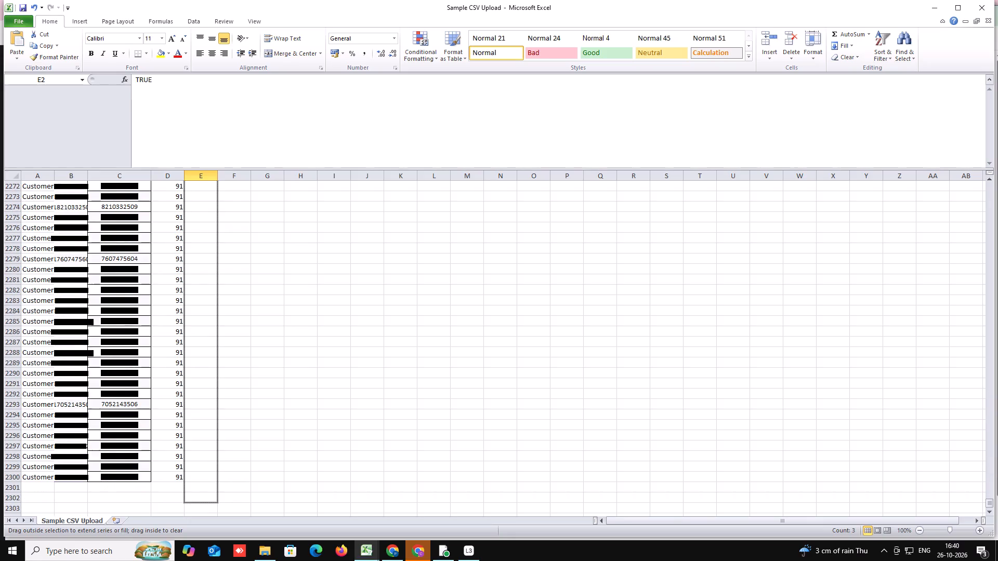
pyautogui.moveTo(202, 517); pyautogui.dragTo(205, 479)
pyautogui.click(251, 461)
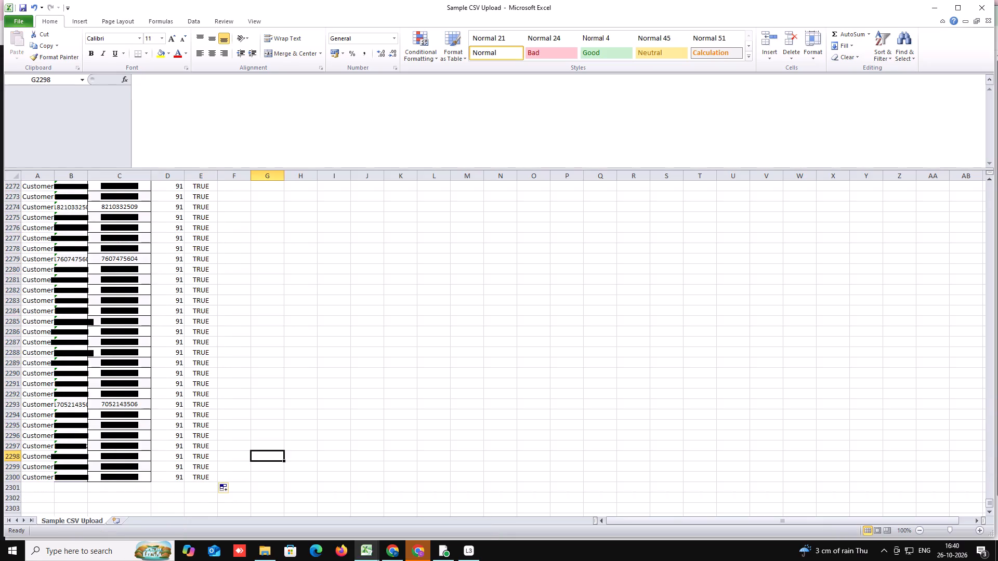
# Apply all borders to the whole data range A1:E2300, including the header row.
pyautogui.scroll(5, 115, 257)
pyautogui.moveTo(989, 502); pyautogui.dragTo(981, 296)
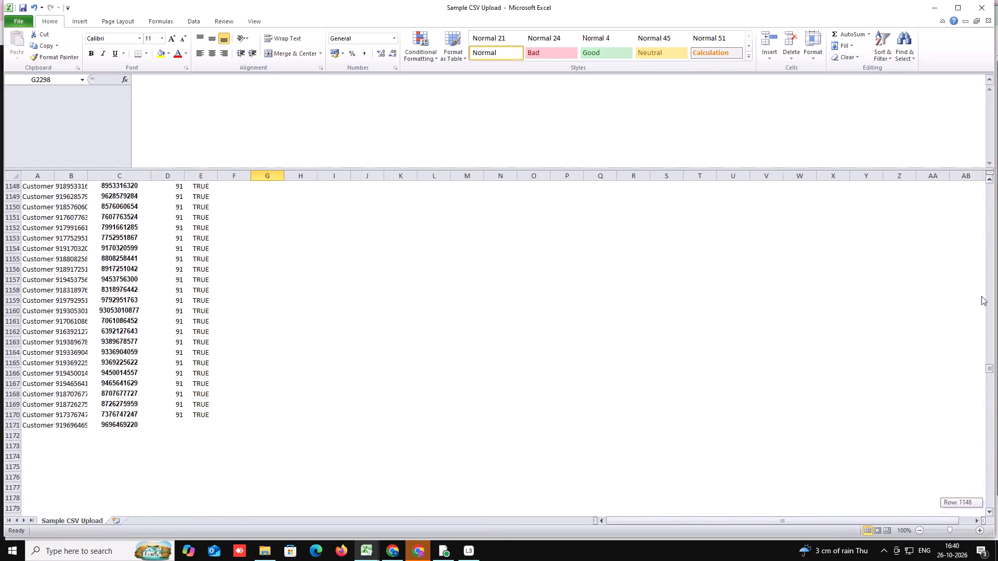
pyautogui.moveTo(981, 296); pyautogui.dragTo(978, 181)
pyautogui.moveTo(30, 186); pyautogui.dragTo(176, 240)
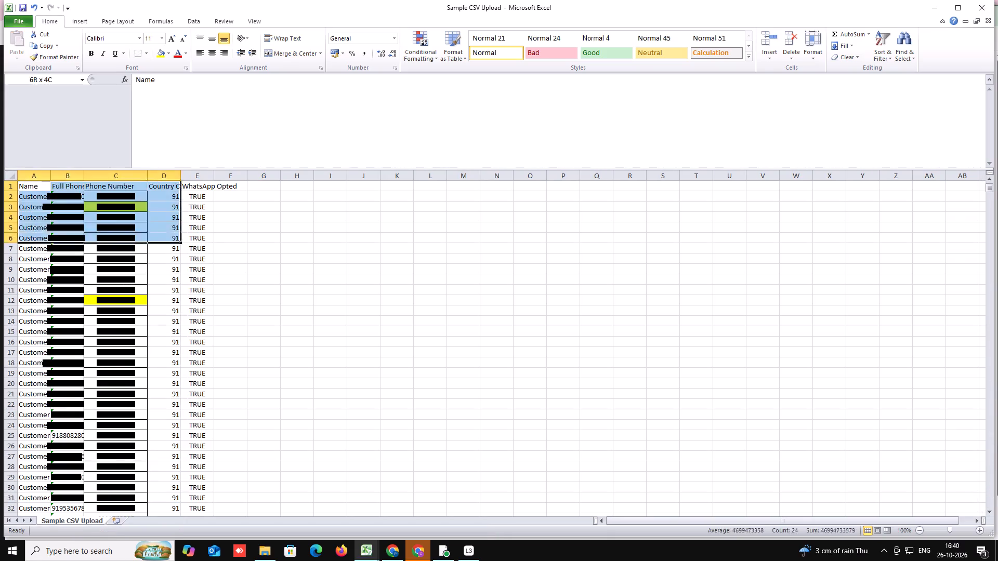
pyautogui.moveTo(176, 240); pyautogui.dragTo(177, 560)
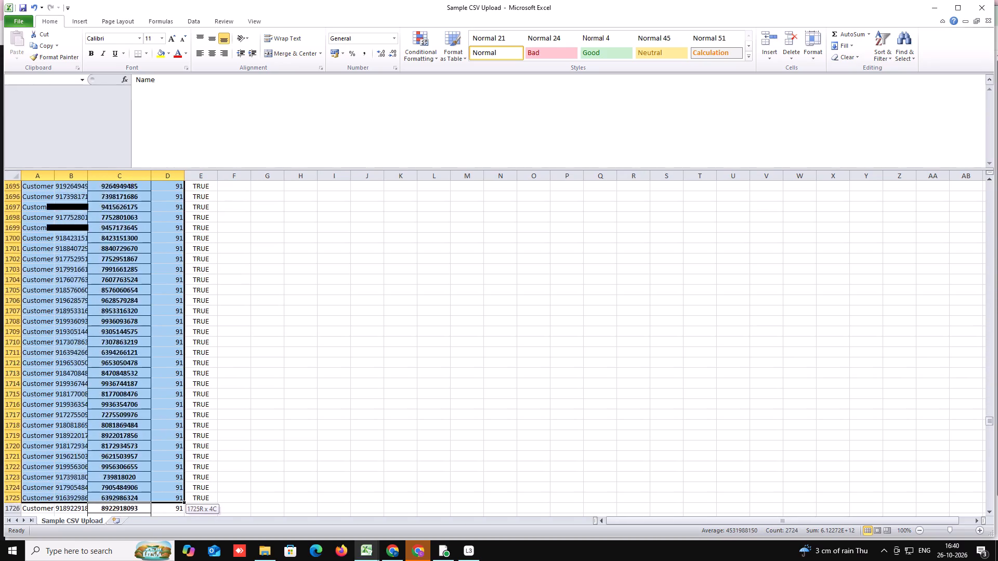
pyautogui.moveTo(177, 560); pyautogui.dragTo(217, 506)
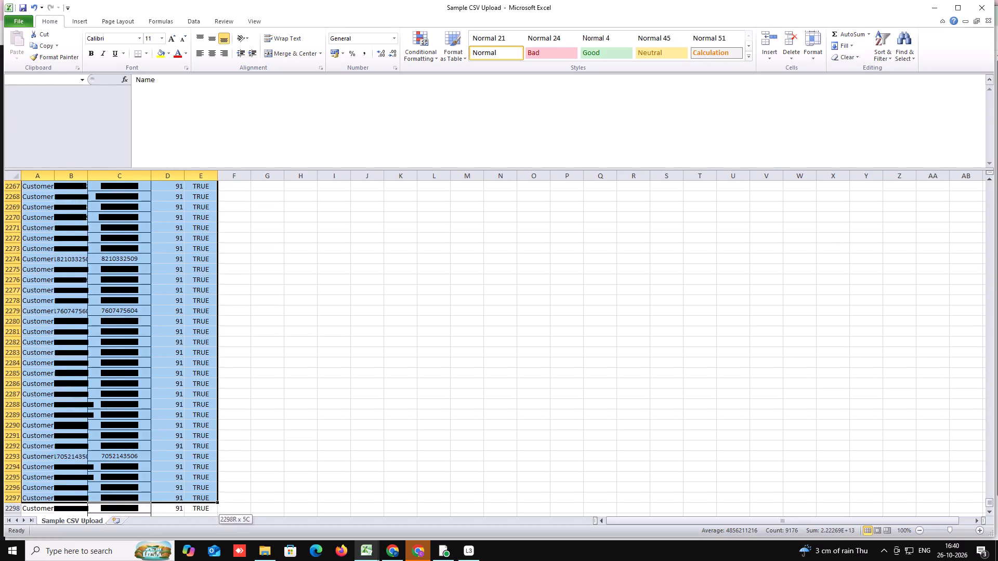
pyautogui.moveTo(217, 506); pyautogui.dragTo(207, 496)
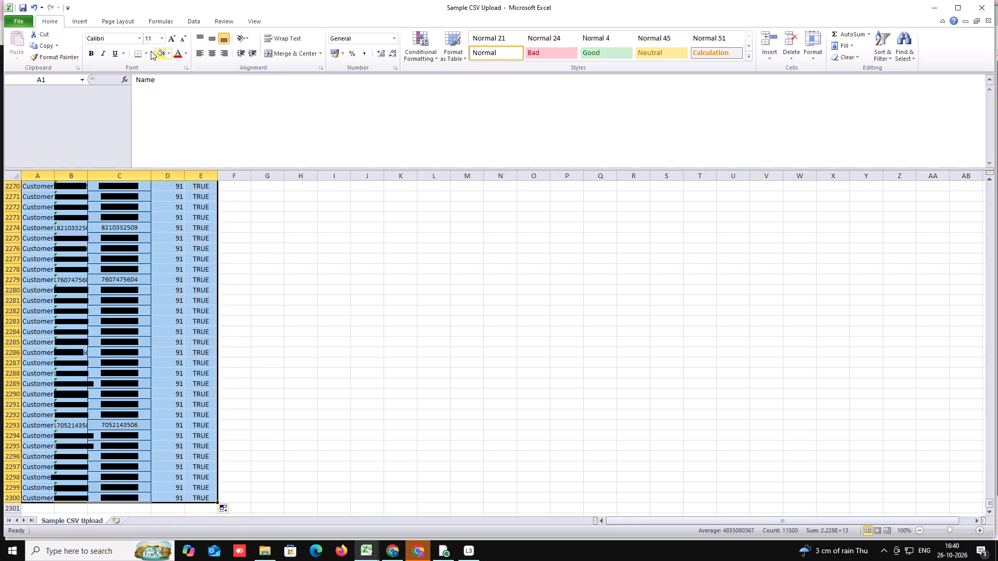
pyautogui.click(145, 49)
pyautogui.click(158, 134)
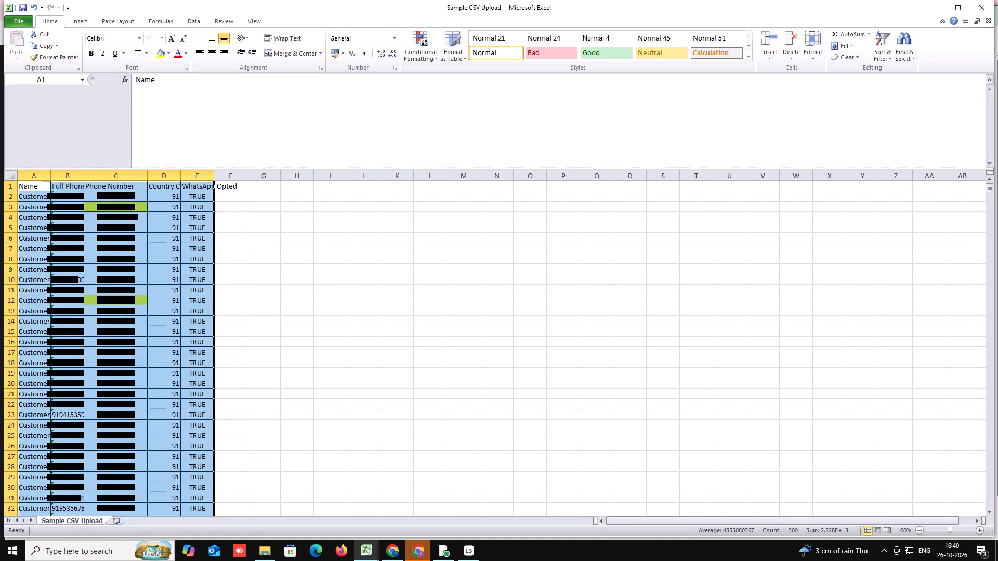
# Centre-align the selected contact table in columns A to E.
pyautogui.click(211, 54)
# Save Sample CSV Upload, keeping the CSV (Comma delimited) format.
pyautogui.click(19, 22)
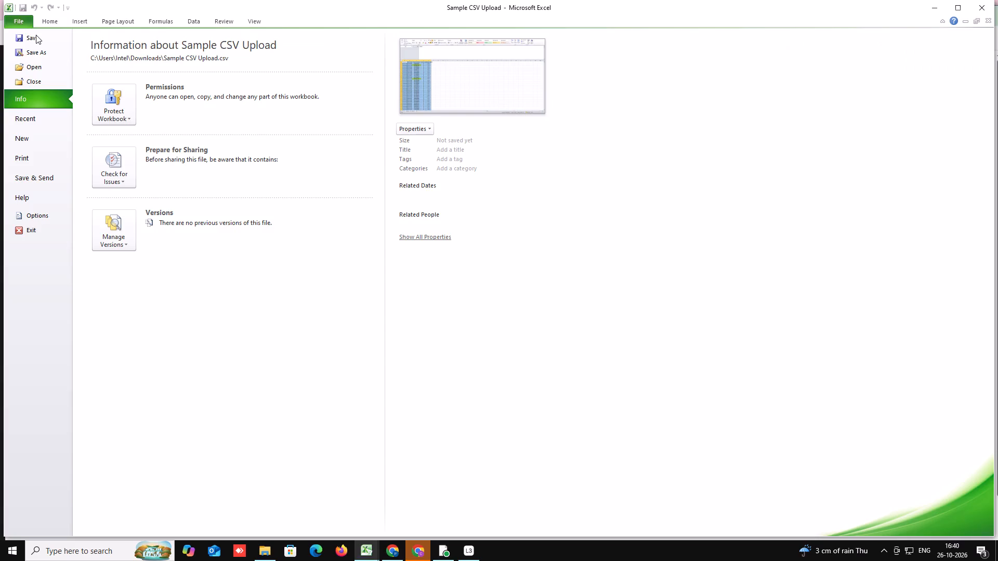
pyautogui.click(36, 36)
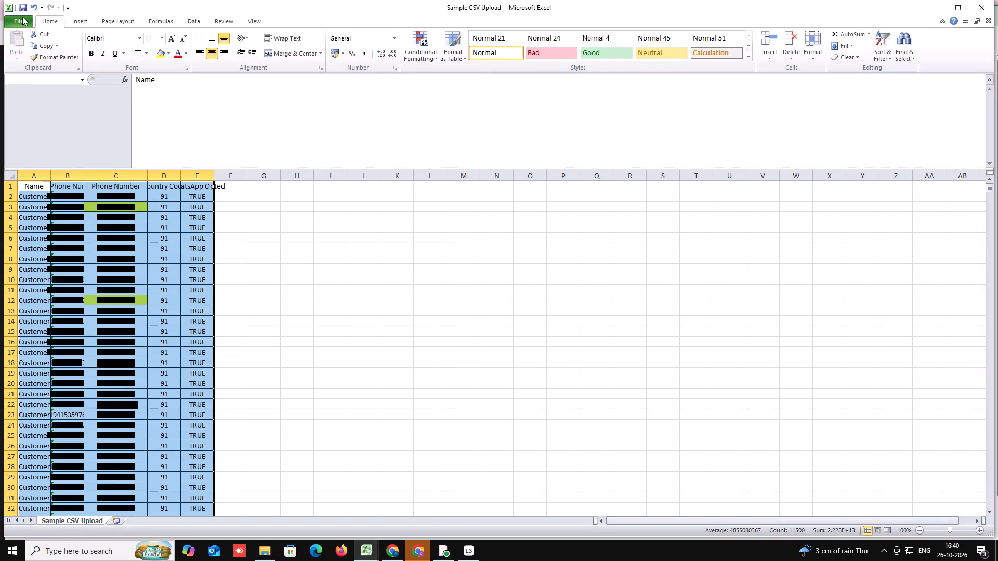
pyautogui.click(22, 17)
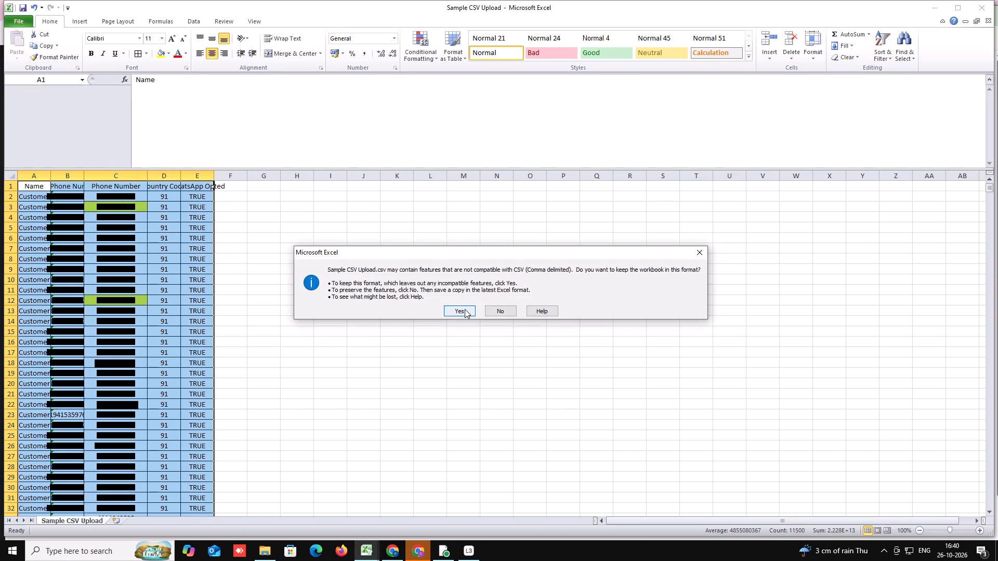
pyautogui.click(465, 309)
pyautogui.click(295, 232)
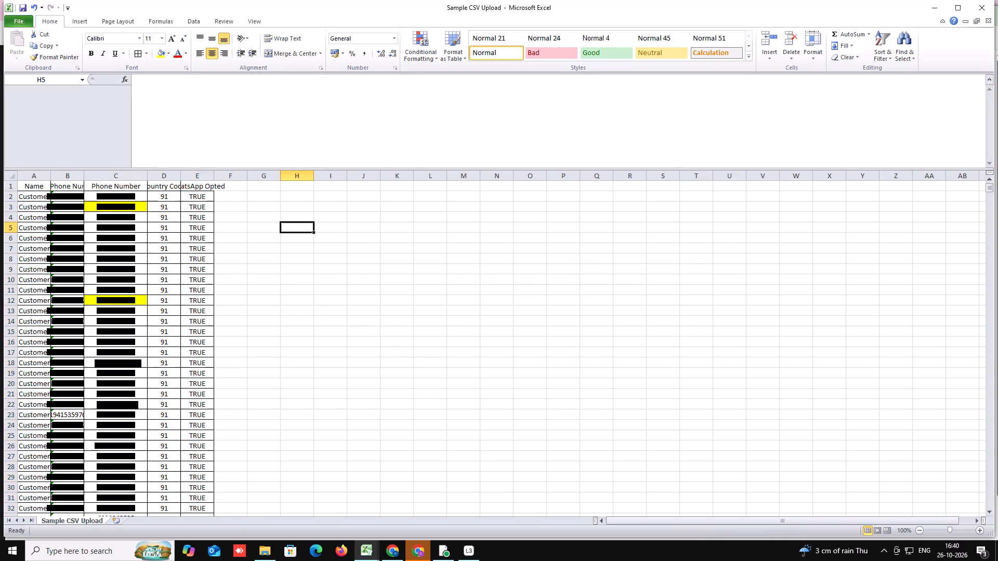
# Close the Sample CSV Upload and Navratan Fill and Win workbooks without saving further changes.
pyautogui.click(983, 6)
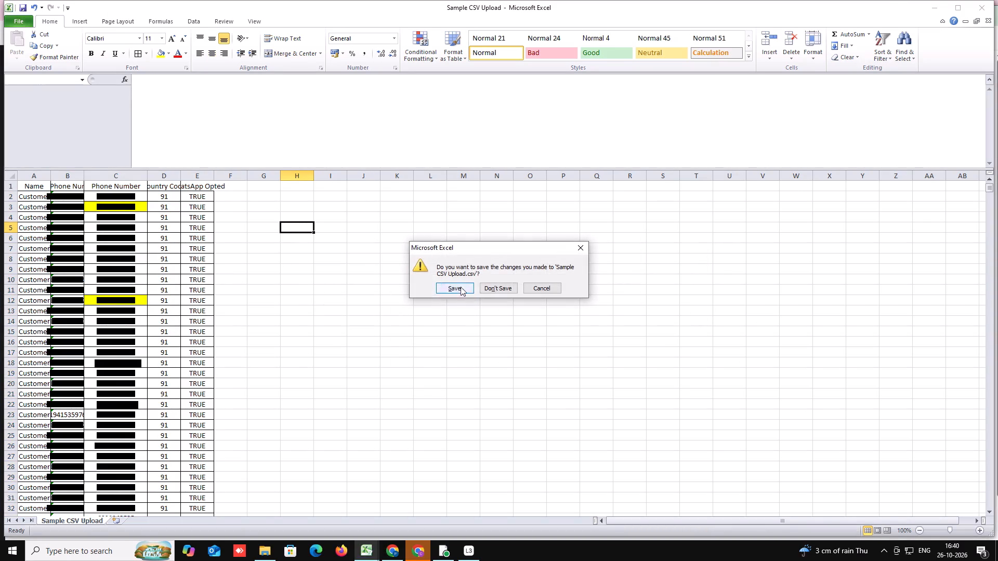
pyautogui.click(491, 288)
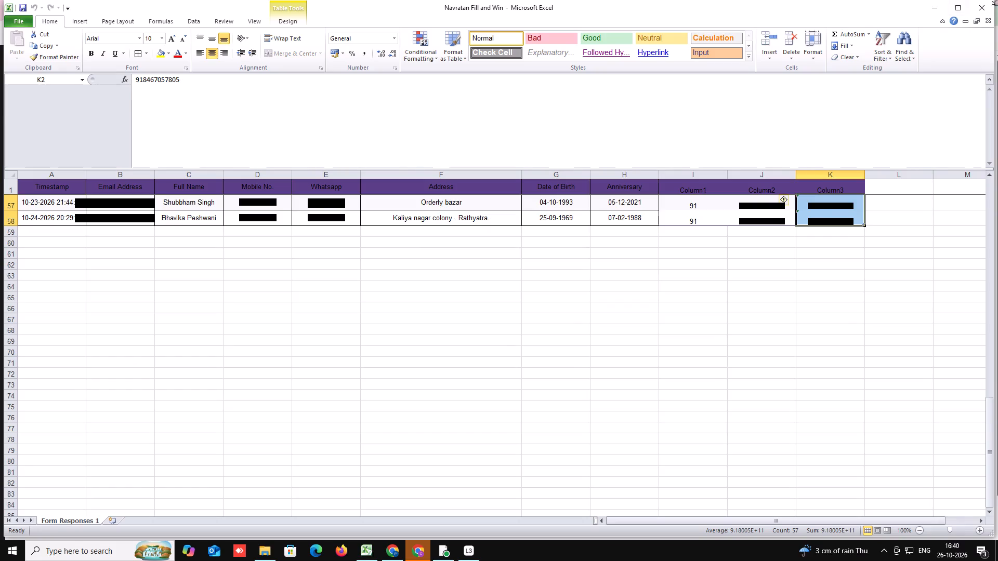
pyautogui.click(987, 8)
pyautogui.click(492, 290)
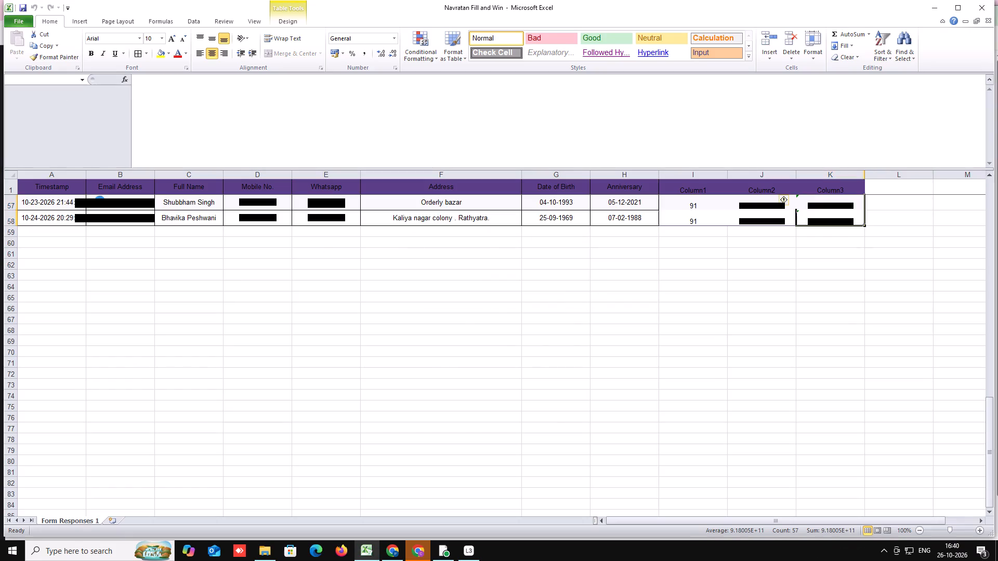
# Reopen the saved Sample CSV Upload file from the Downloads folder.
pyautogui.click(59, 86)
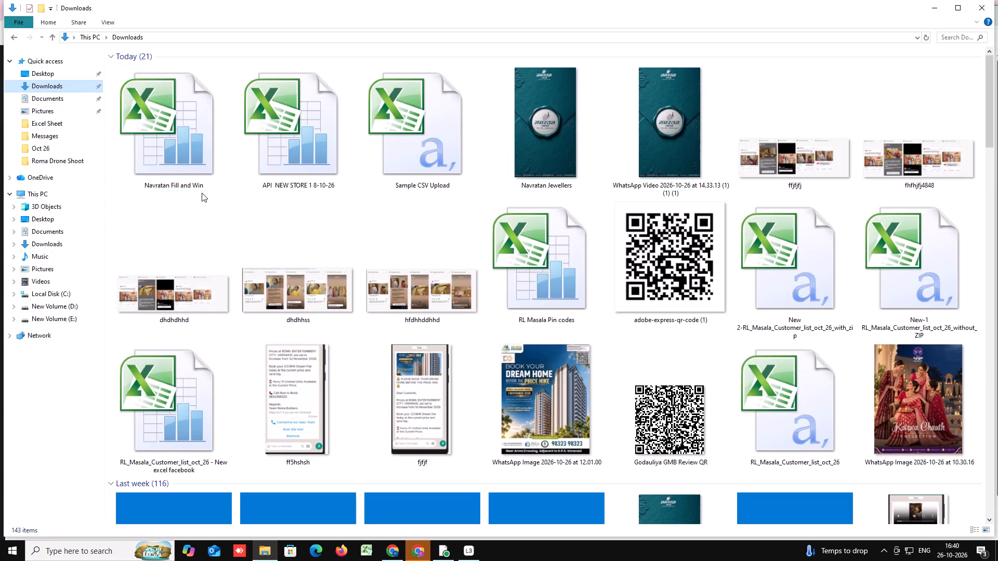
pyautogui.click(51, 85)
pyautogui.click(56, 100)
pyautogui.click(60, 88)
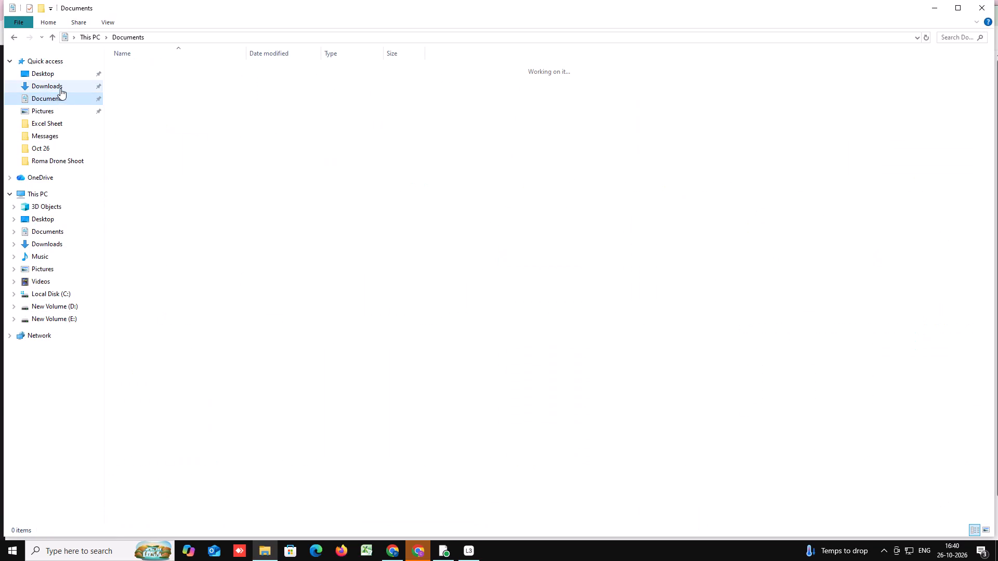
pyautogui.click(60, 88)
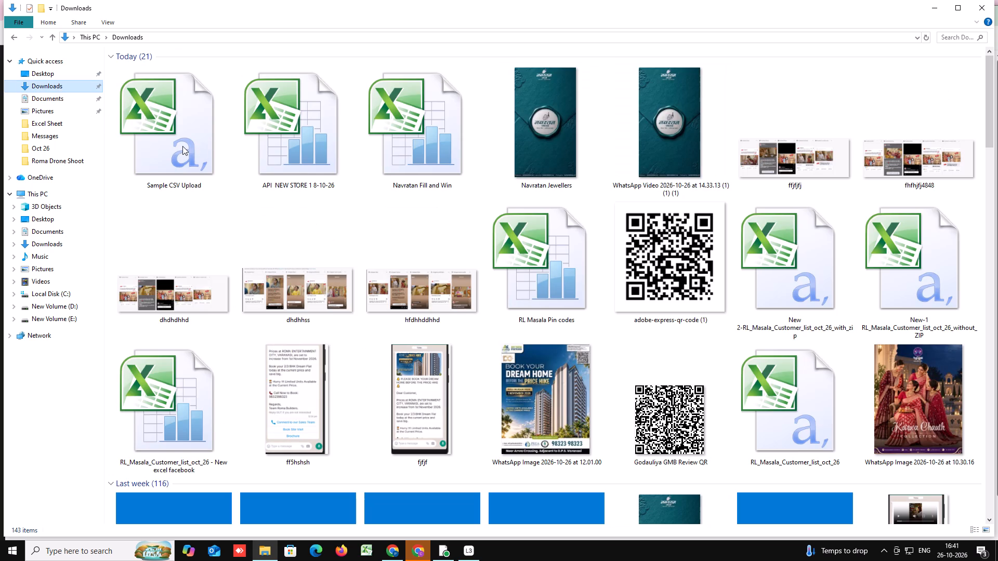
pyautogui.doubleClick(182, 146)
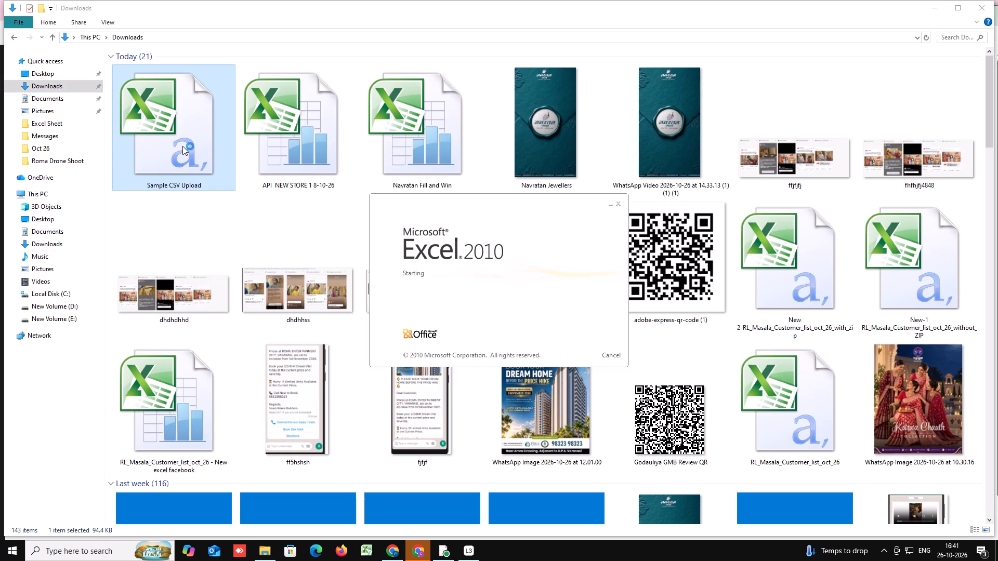
# Check the name, full phone, phone number, country code and WhatsApp Opted entries in Sample CSV Upload, and close the workbook.
pyautogui.click(91, 243)
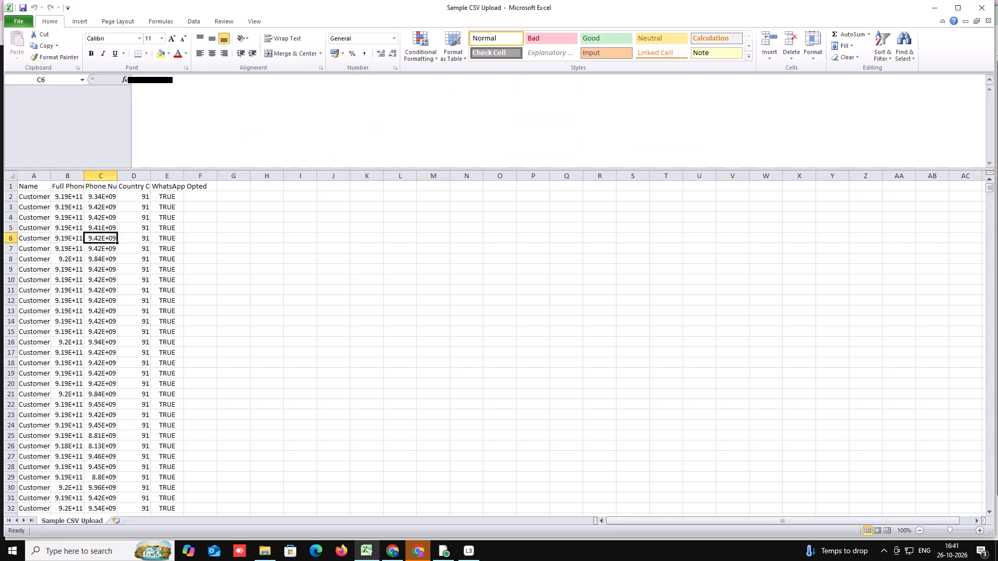
pyautogui.click(67, 199)
pyautogui.click(67, 219)
pyautogui.click(64, 238)
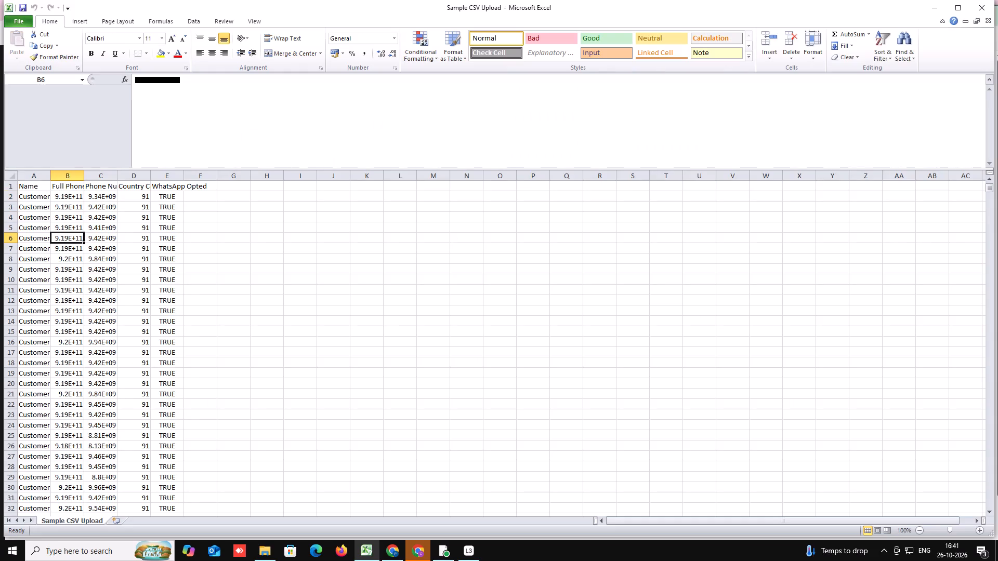
pyautogui.click(38, 196)
pyautogui.click(101, 198)
pyautogui.click(102, 213)
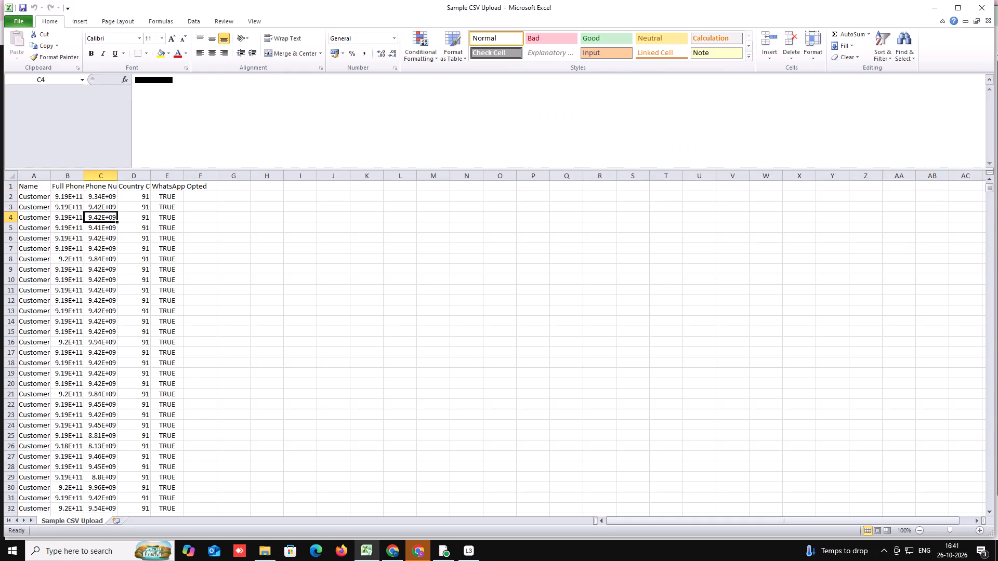
pyautogui.click(140, 193)
pyautogui.click(167, 200)
pyautogui.click(123, 249)
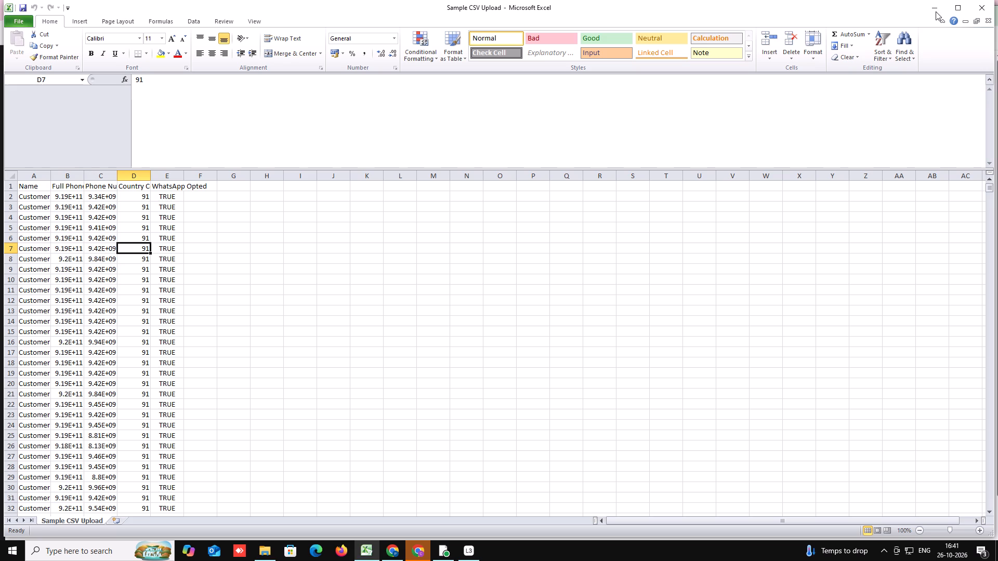
pyautogui.click(986, 8)
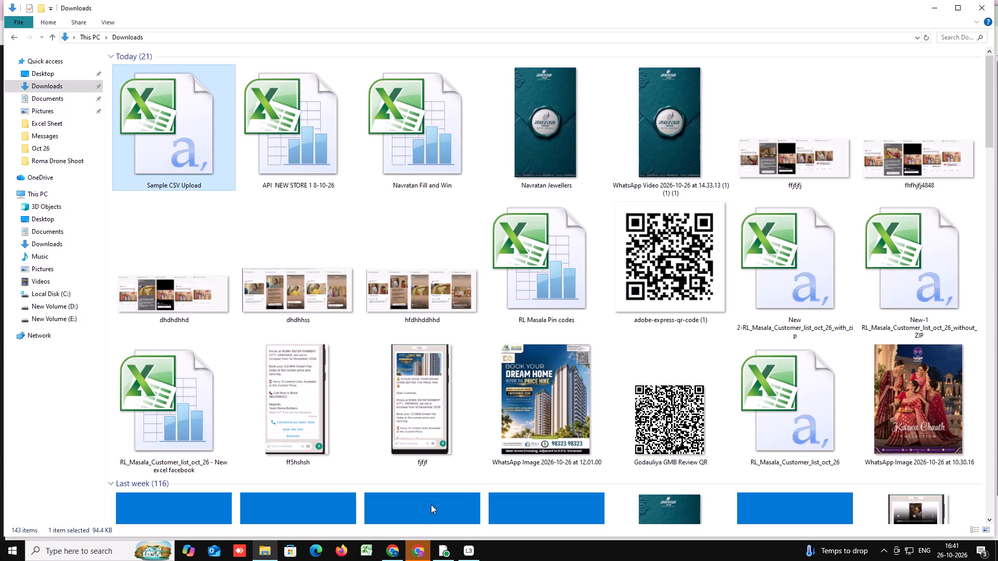
# Switch to Chrome and bring up the Interakt page with the Create Contacts bulk upload form.
pyautogui.click(414, 548)
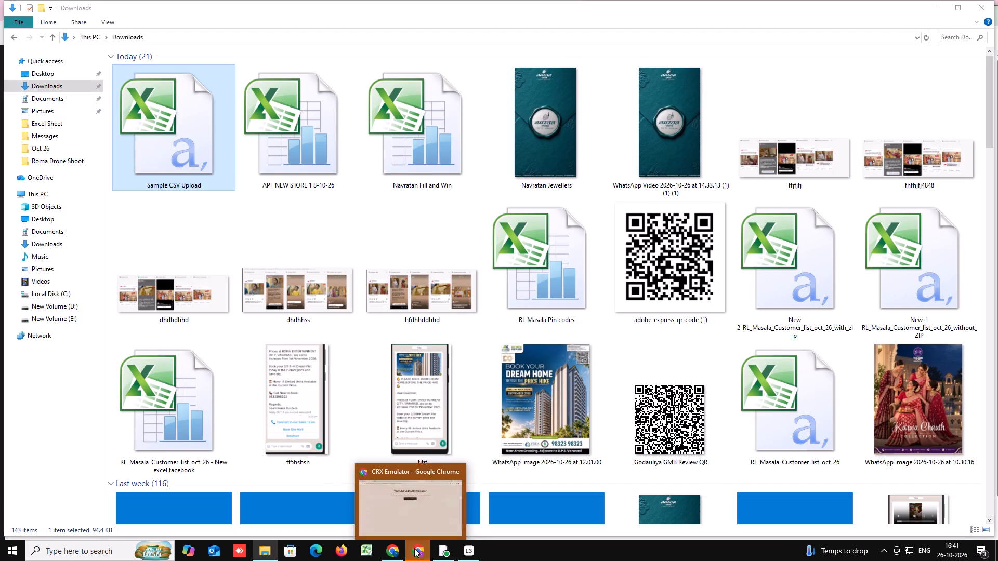
pyautogui.click(75, 12)
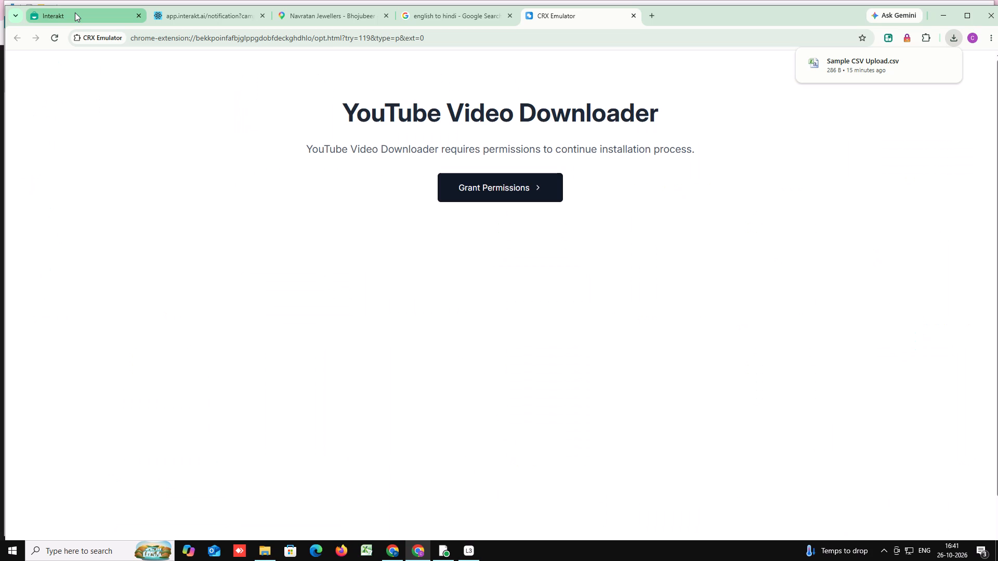
pyautogui.click(75, 12)
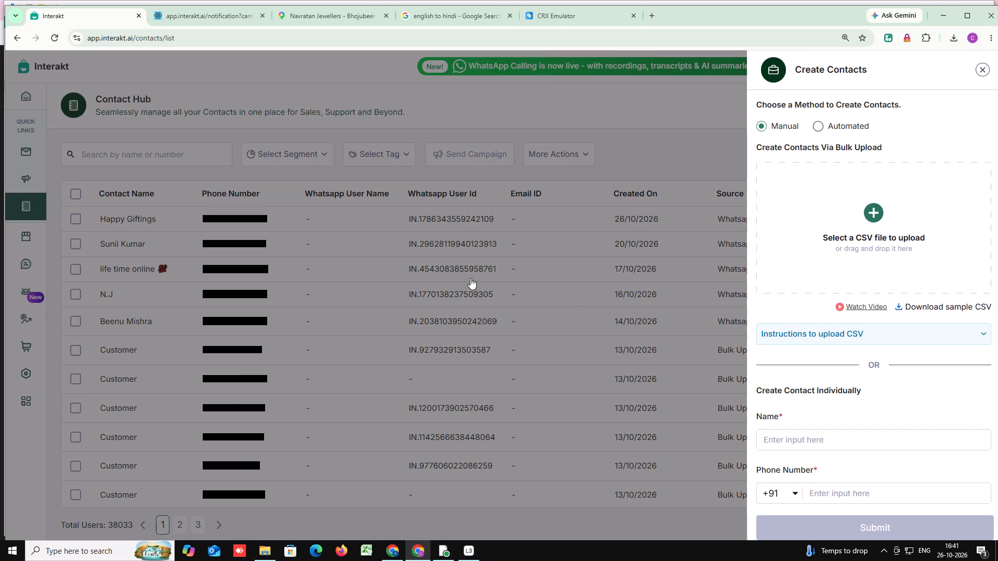
# In Interakt's Create Contacts form in Chrome, bulk upload the Sample CSV Upload file from the Downloads folder.
pyautogui.click(875, 207)
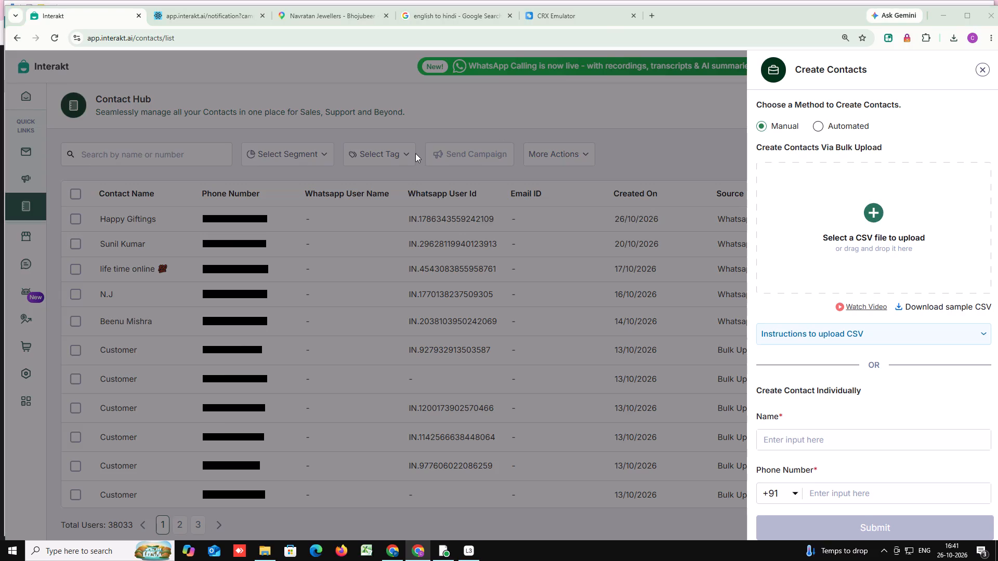
pyautogui.click(146, 166)
pyautogui.click(141, 167)
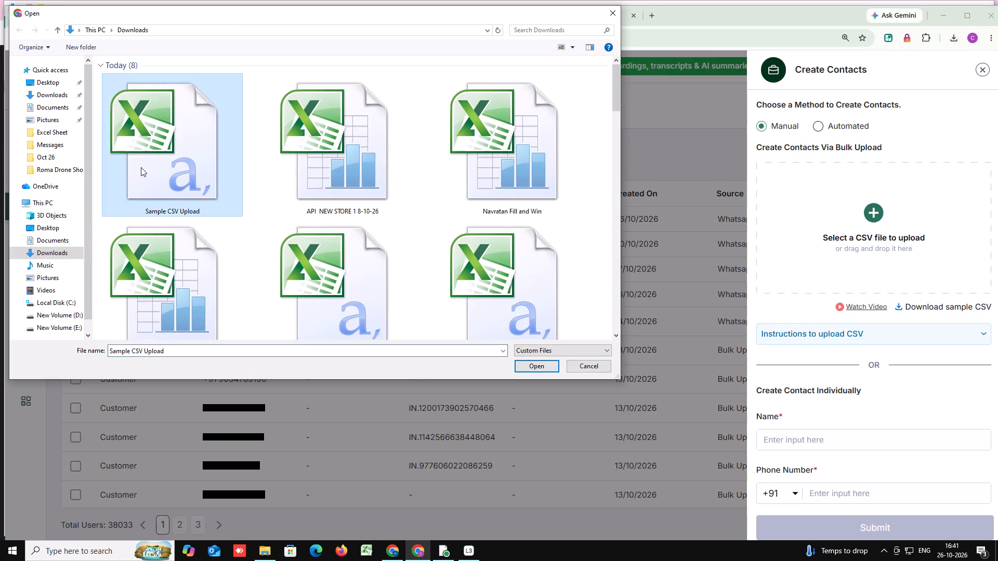
pyautogui.doubleClick(141, 167)
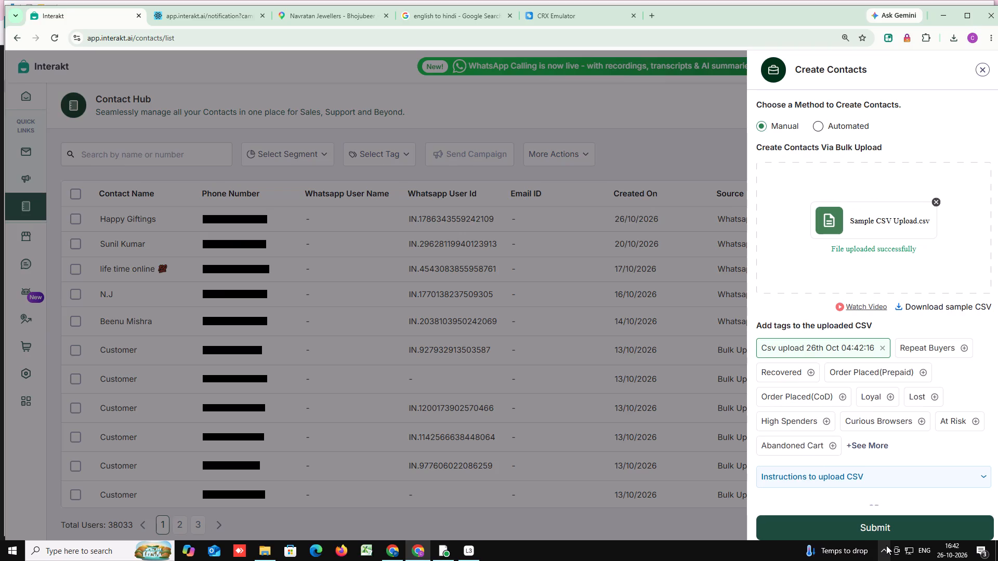
# Submit the uploaded Sample CSV Upload file and confirm the default mapping of its five columns to complete the bulk upload.
pyautogui.click(887, 531)
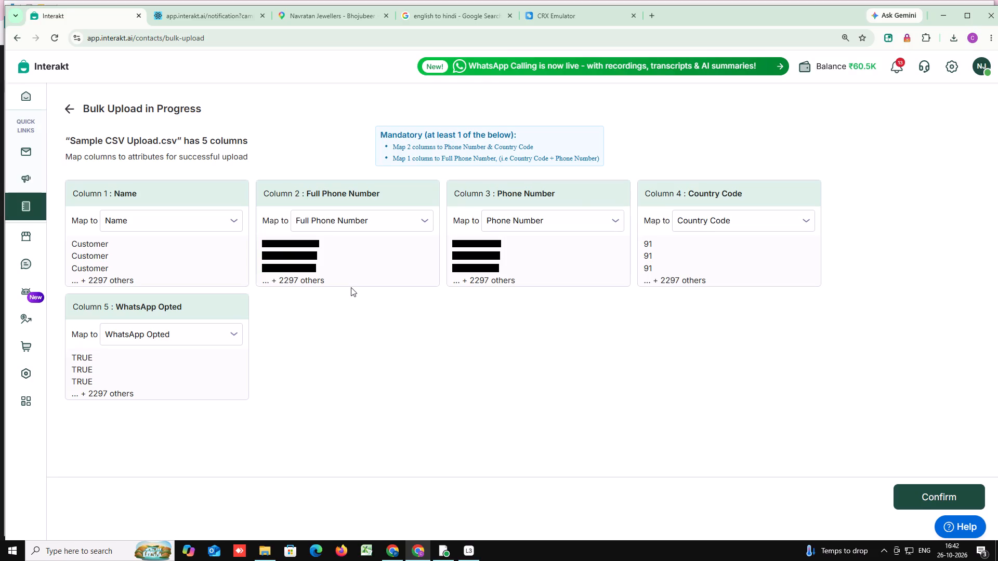
pyautogui.click(920, 498)
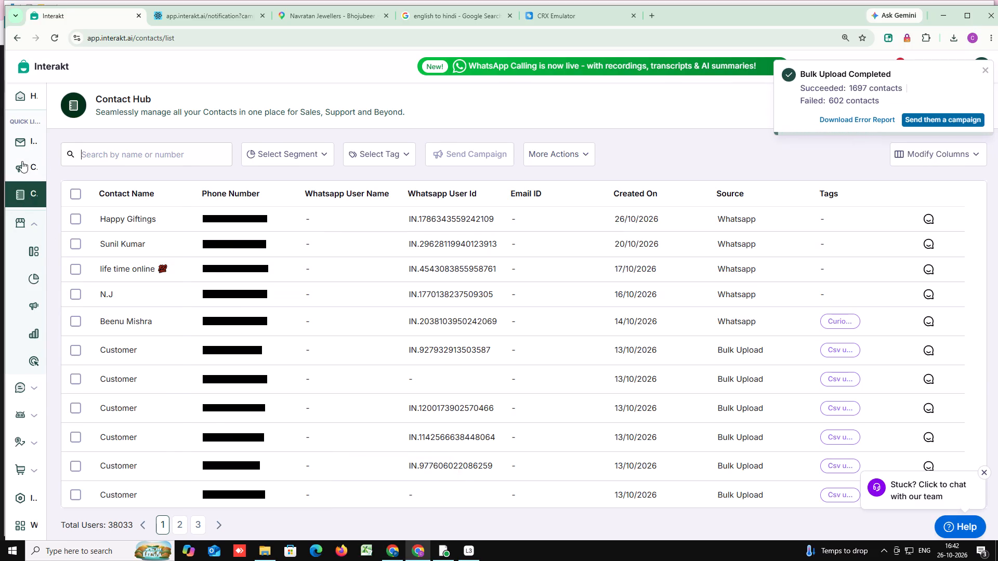
# Open the WhatsApp one-time campaigns list in Interakt.
pyautogui.click(62, 172)
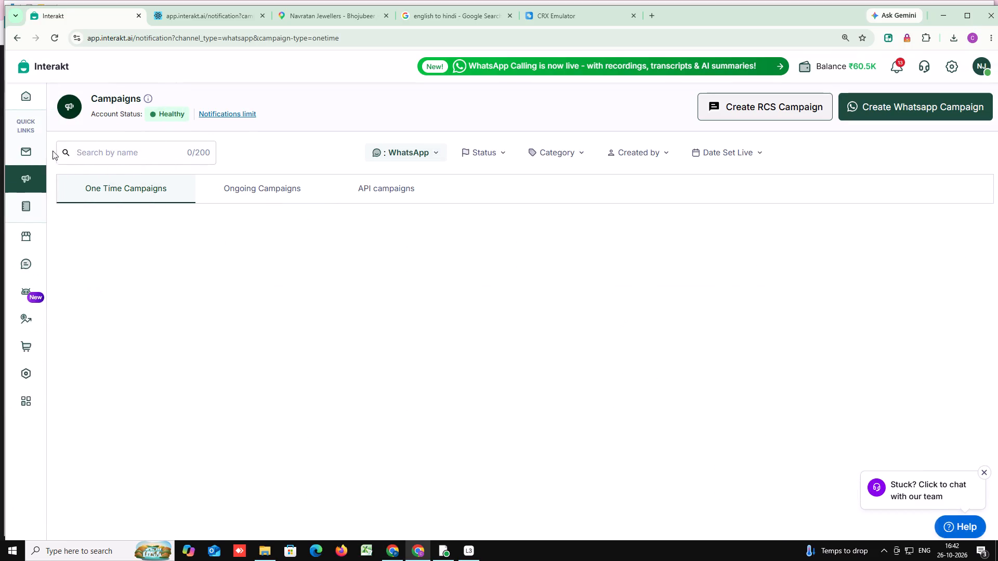
# Open the Interakt inbox and look back through the most recent Customer chat.
pyautogui.click(33, 146)
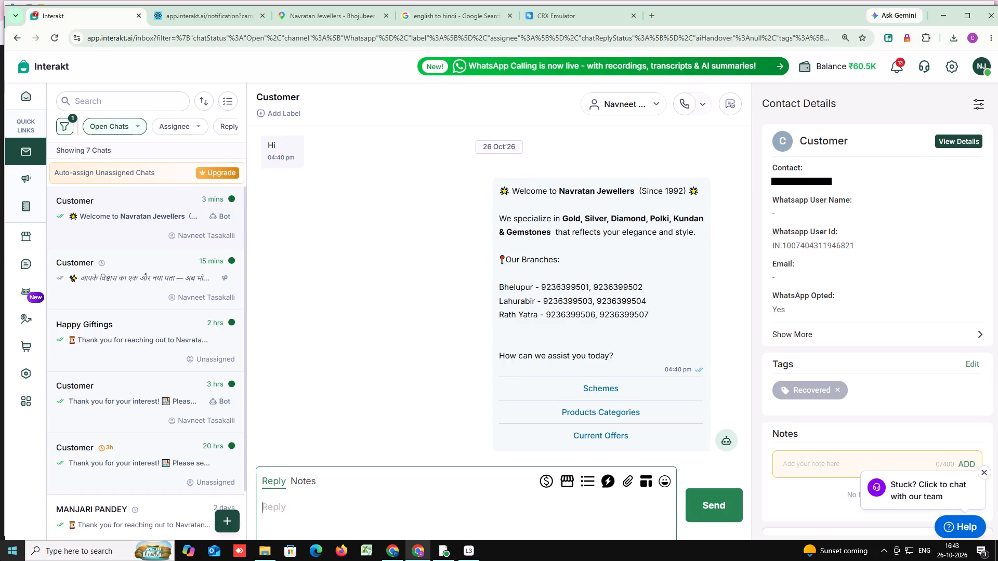
pyautogui.scroll(2, 415, 205)
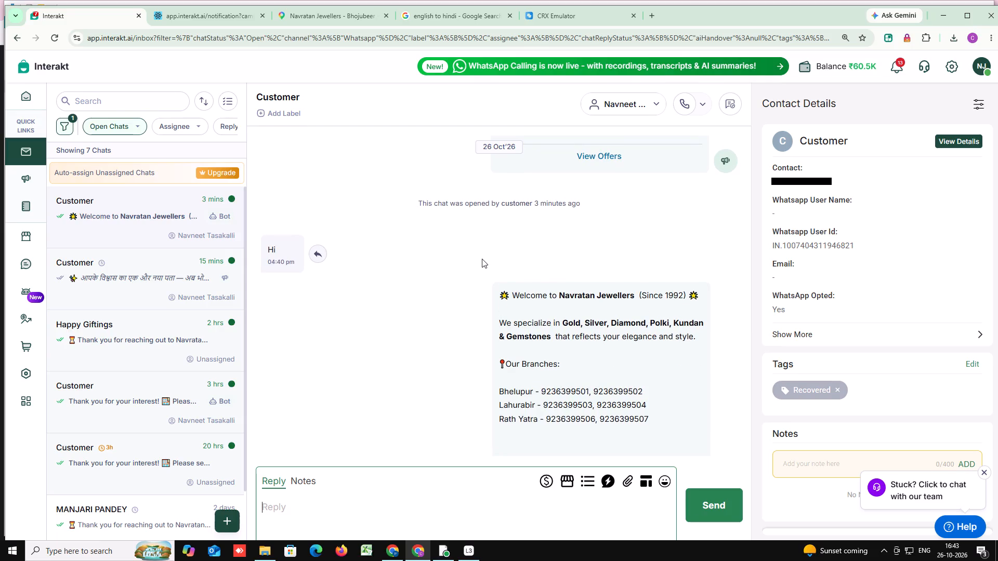
# Review the Bhojubeer showroom invitation dated 26 Oct'26 and the replies following it in the open Customer chat.
pyautogui.scroll(5, 482, 259)
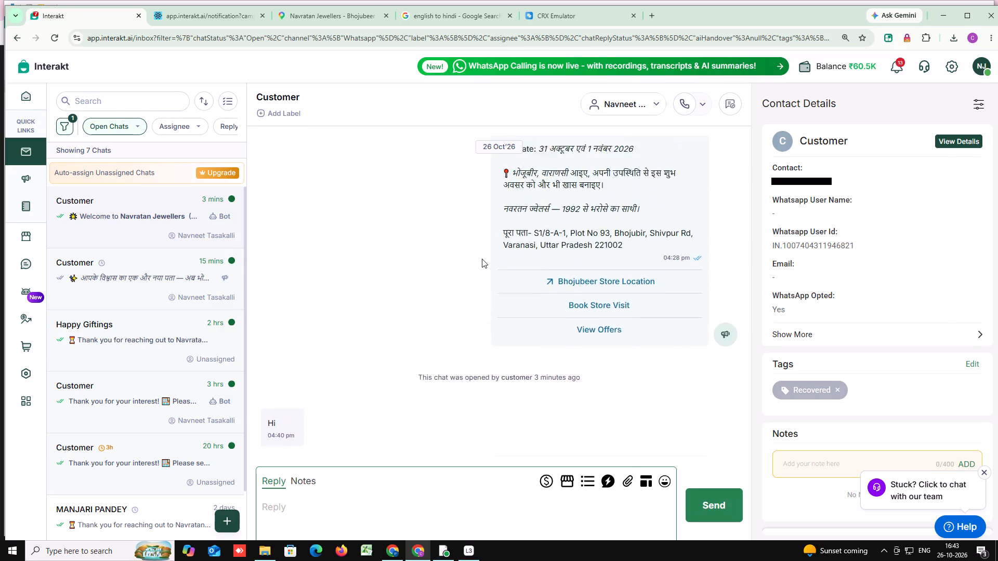
pyautogui.scroll(3, 482, 259)
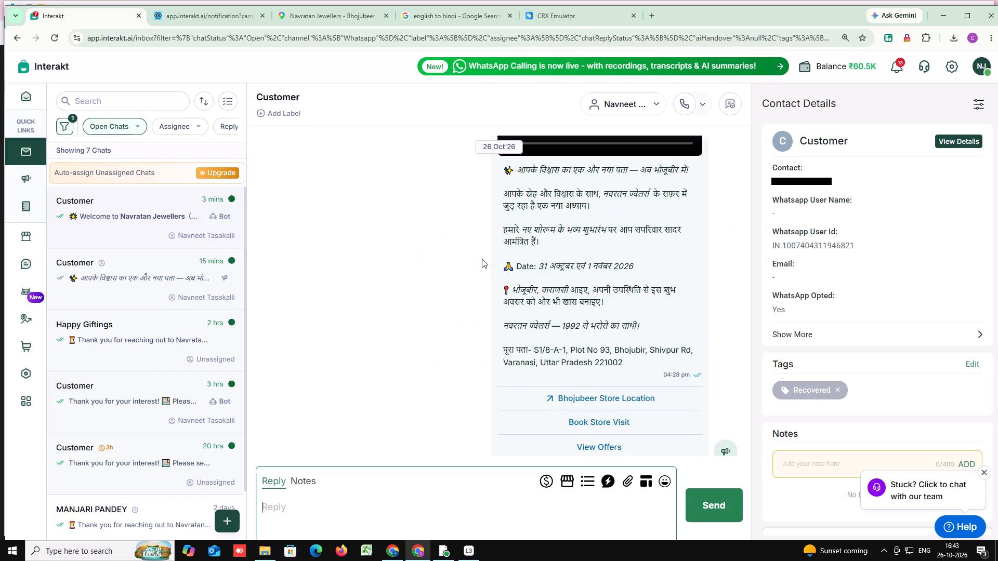
pyautogui.scroll(-1, 482, 259)
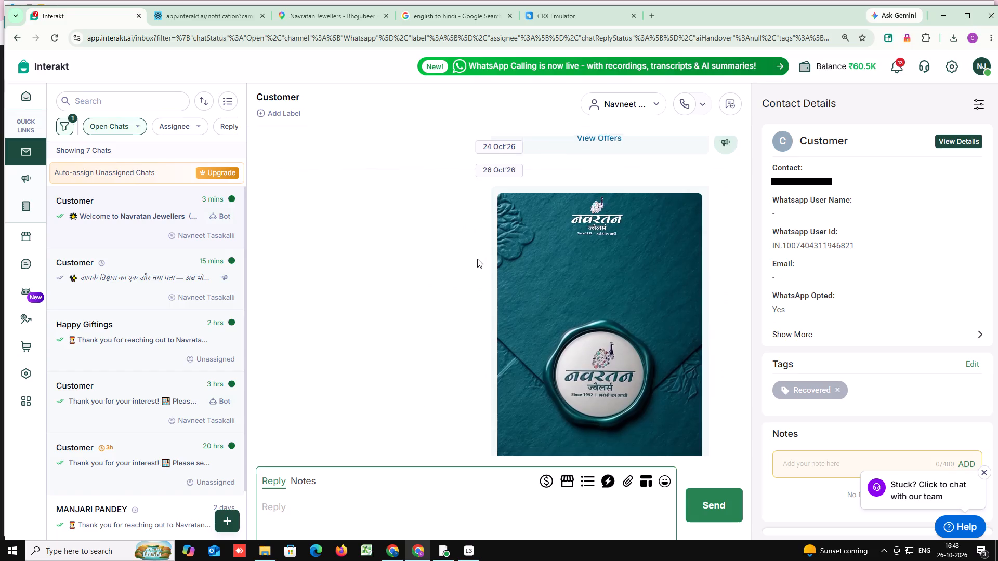
pyautogui.scroll(-6, 463, 261)
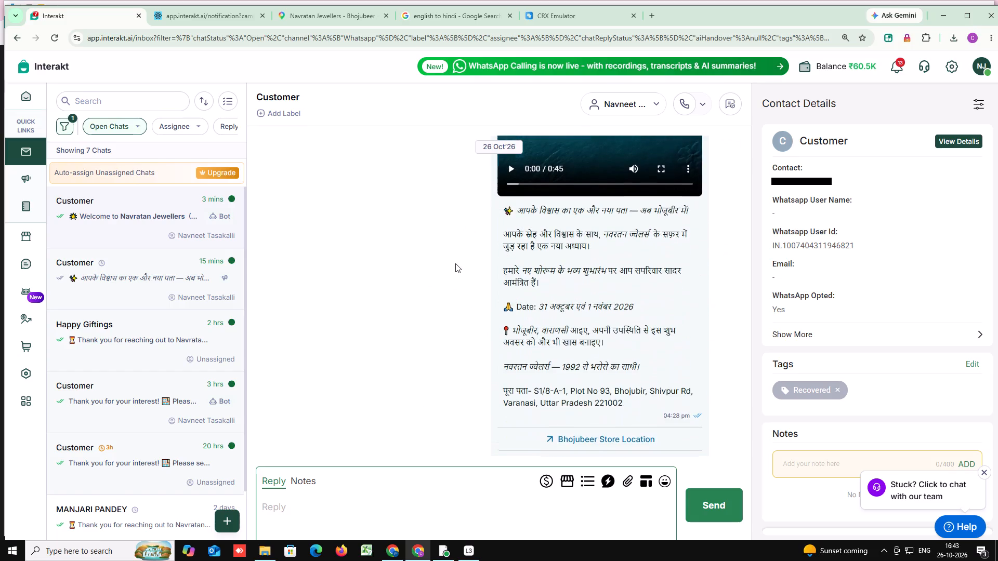
pyautogui.scroll(-2, 456, 266)
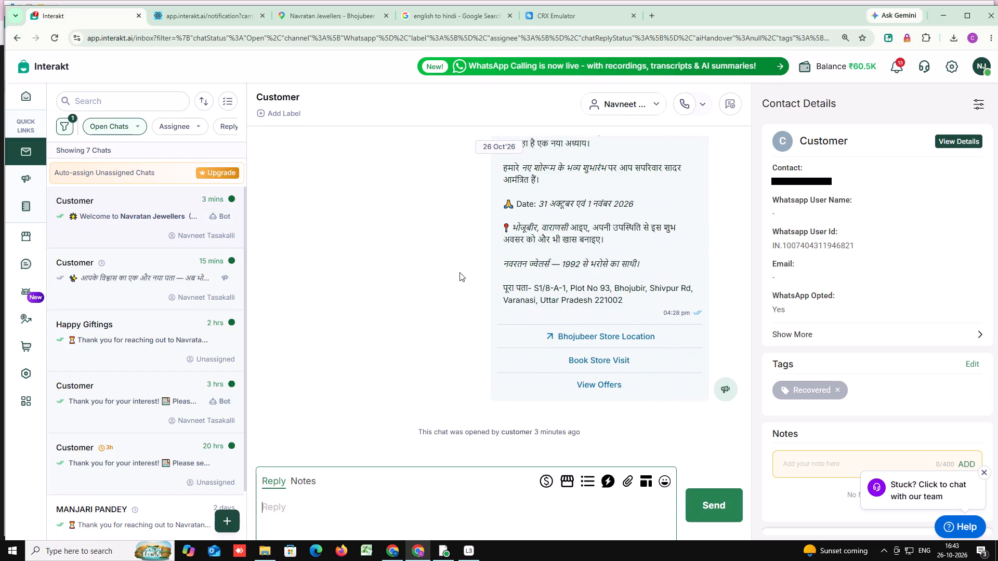
pyautogui.scroll(-3, 459, 272)
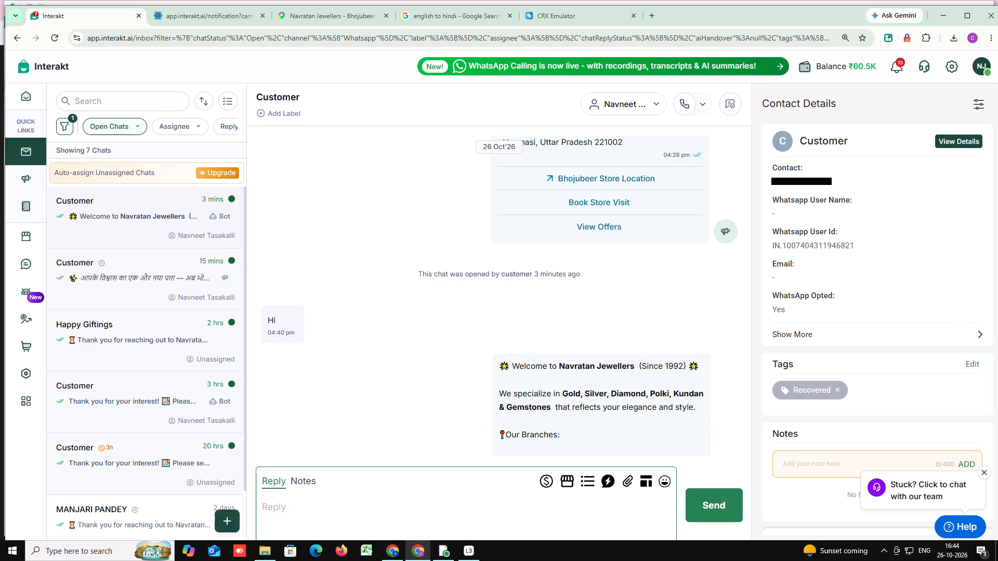
pyautogui.scroll(3, 456, 268)
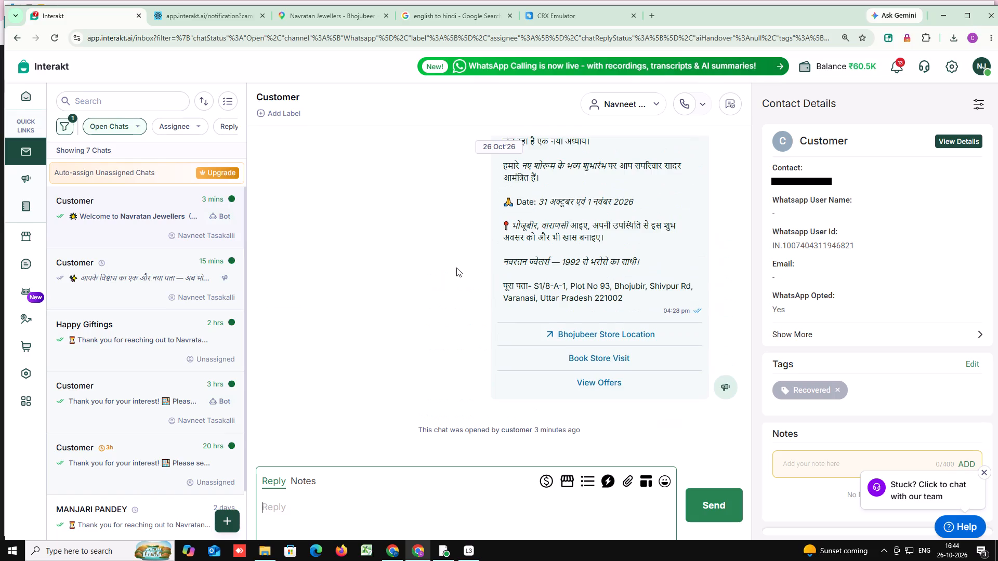
# Reread the Bhojubeer showroom invitation in the open Customer chat, from its video through the dates, address and reply options.
pyautogui.scroll(5, 456, 268)
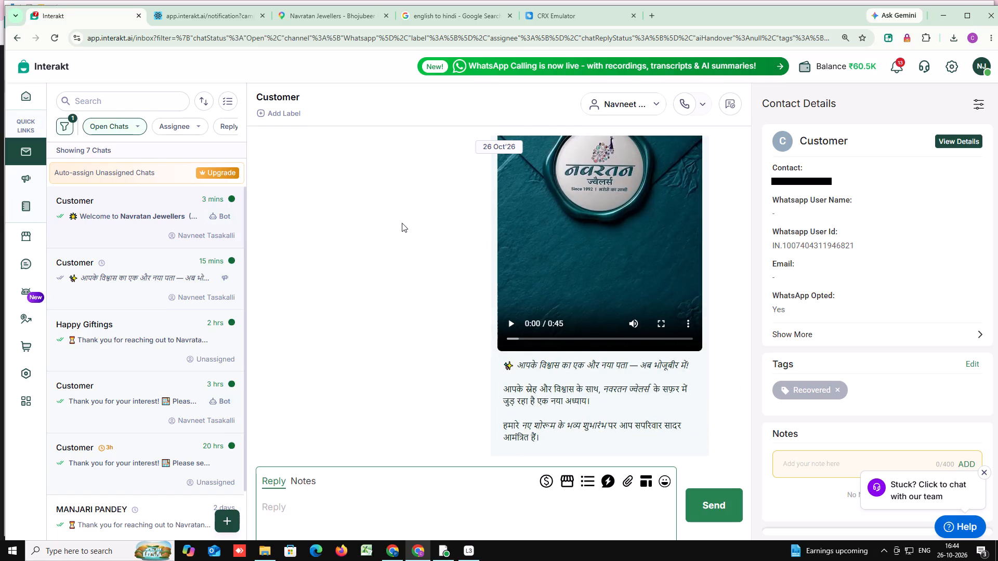
pyautogui.scroll(-1, 398, 251)
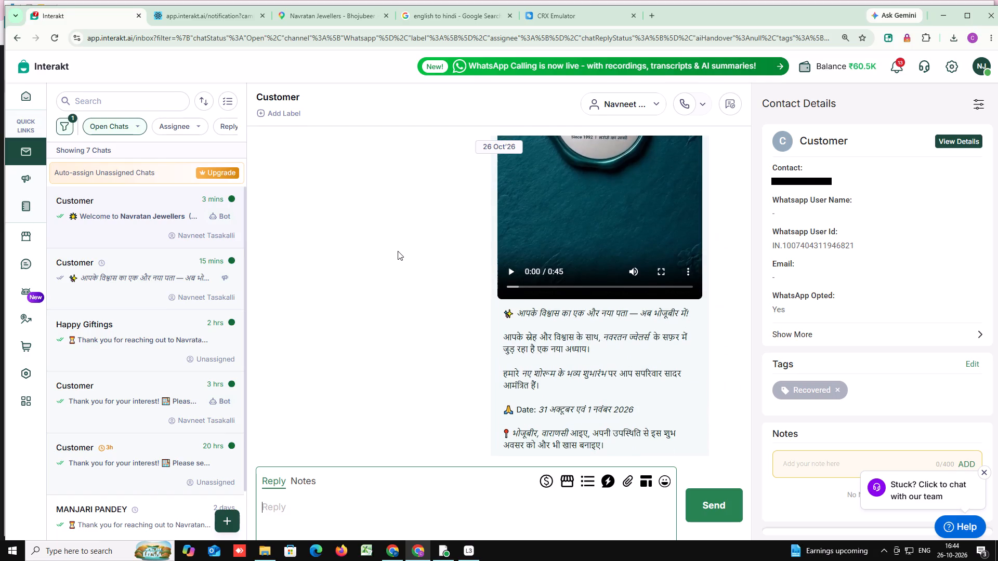
pyautogui.scroll(-4, 398, 251)
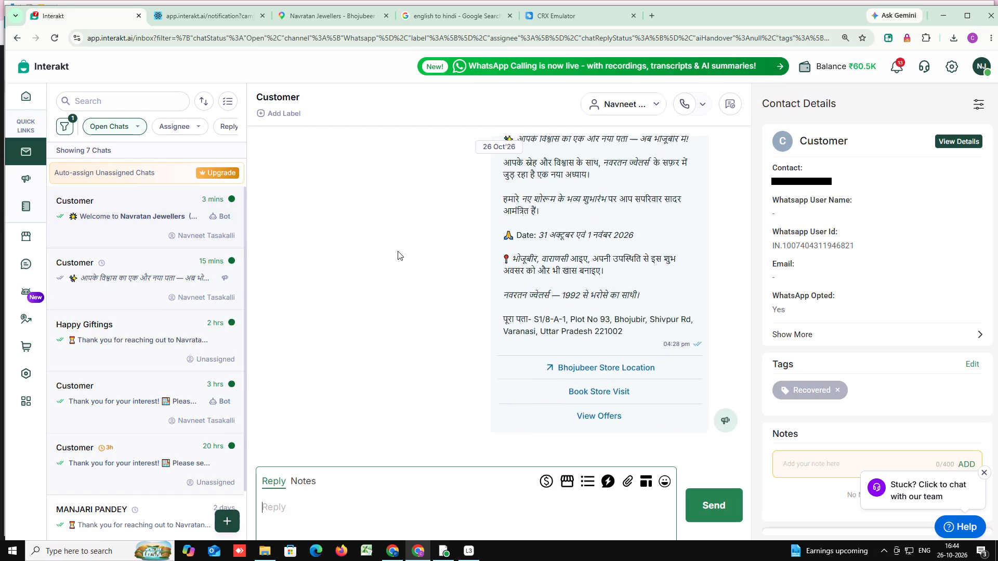
pyautogui.scroll(5, 398, 251)
pyautogui.scroll(-1, 473, 326)
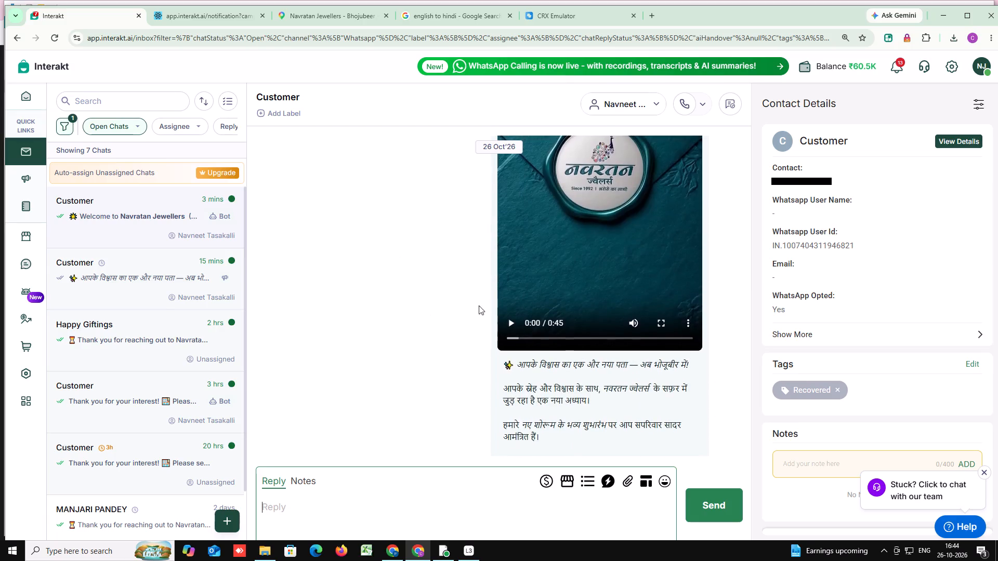
pyautogui.scroll(-3, 483, 293)
pyautogui.scroll(1, 483, 293)
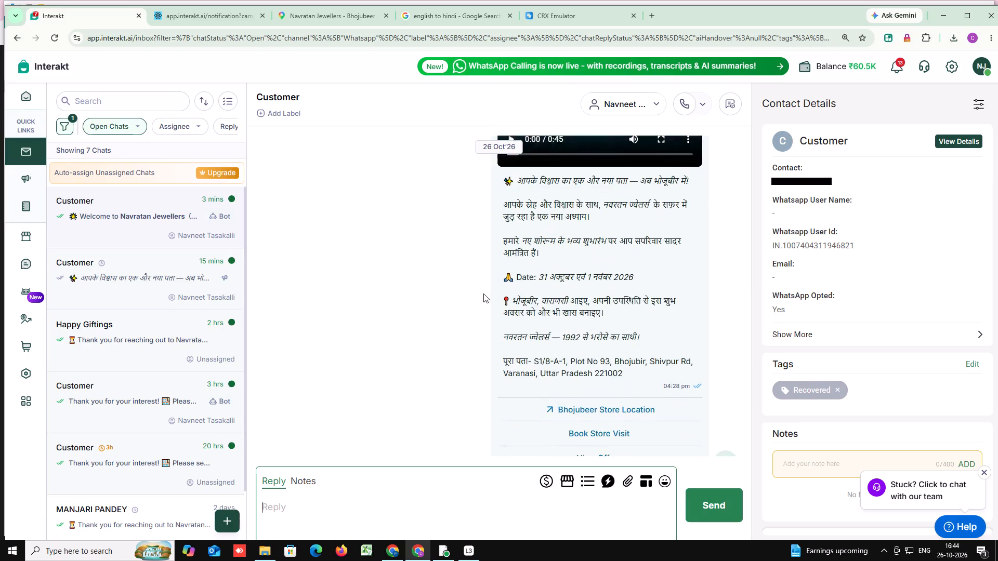
pyautogui.scroll(1, 483, 293)
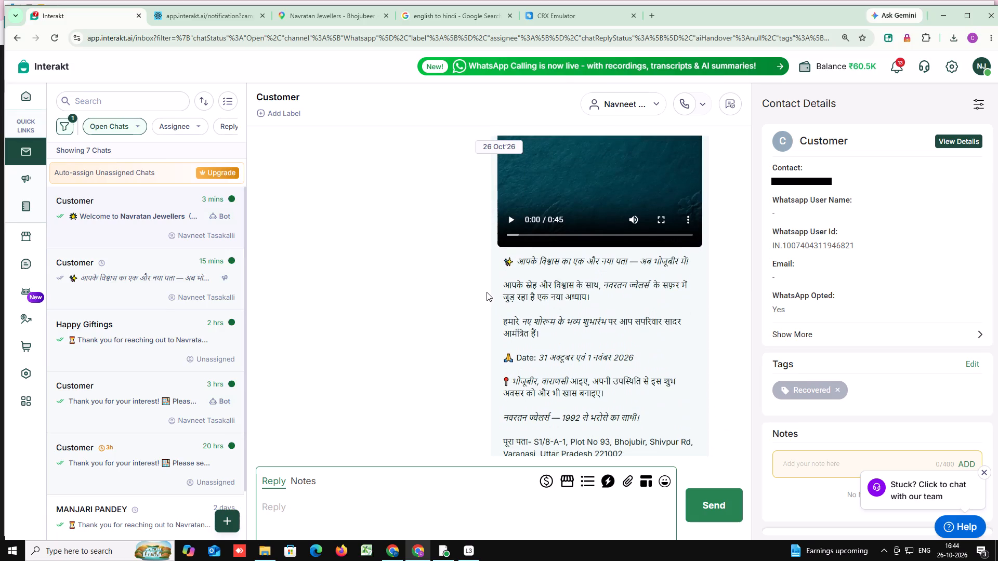
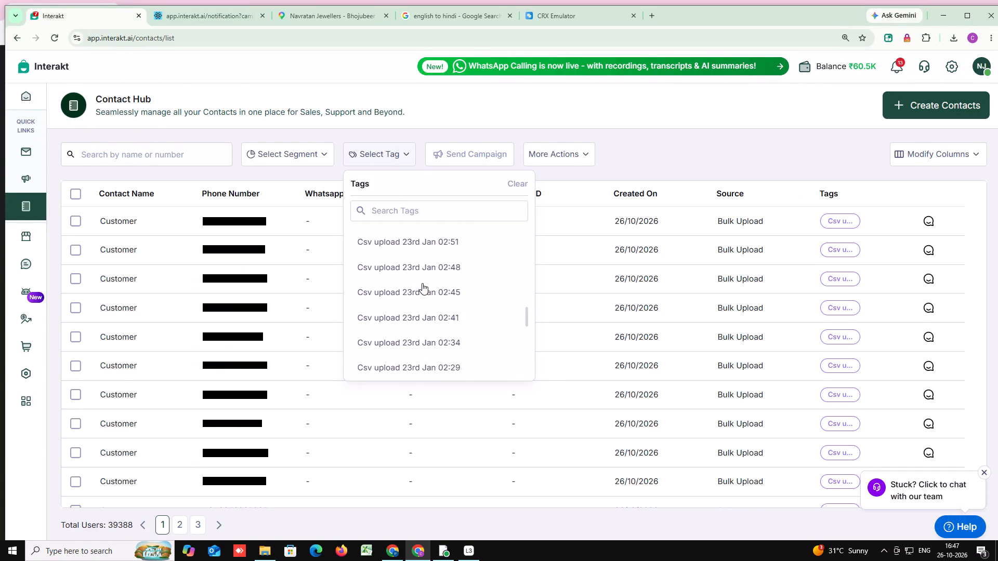
# Look through the remaining contact tags in the Contact Hub's tag filter, down to the end of the list.
pyautogui.scroll(-8, 422, 283)
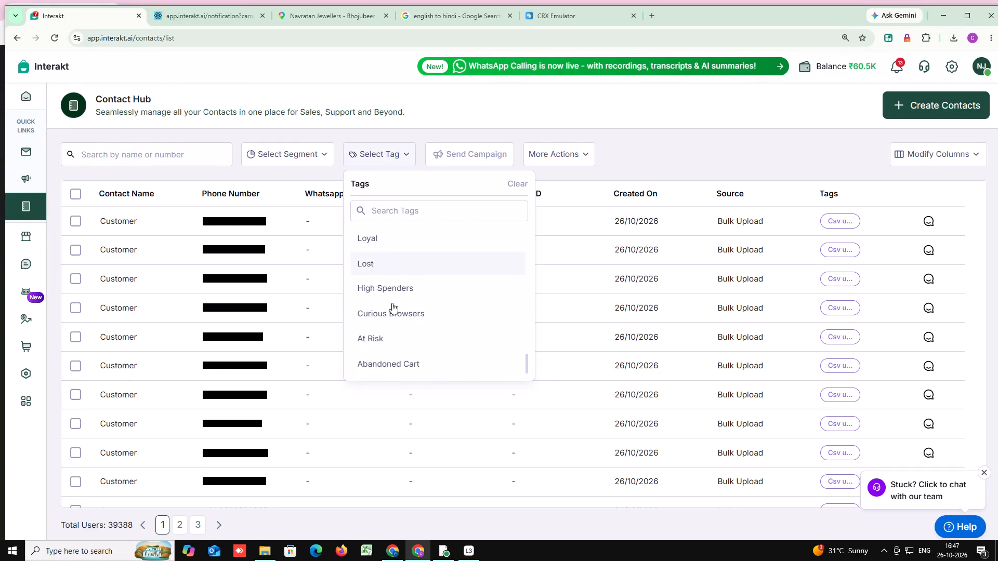
pyautogui.scroll(1, 397, 304)
pyautogui.scroll(-2, 398, 300)
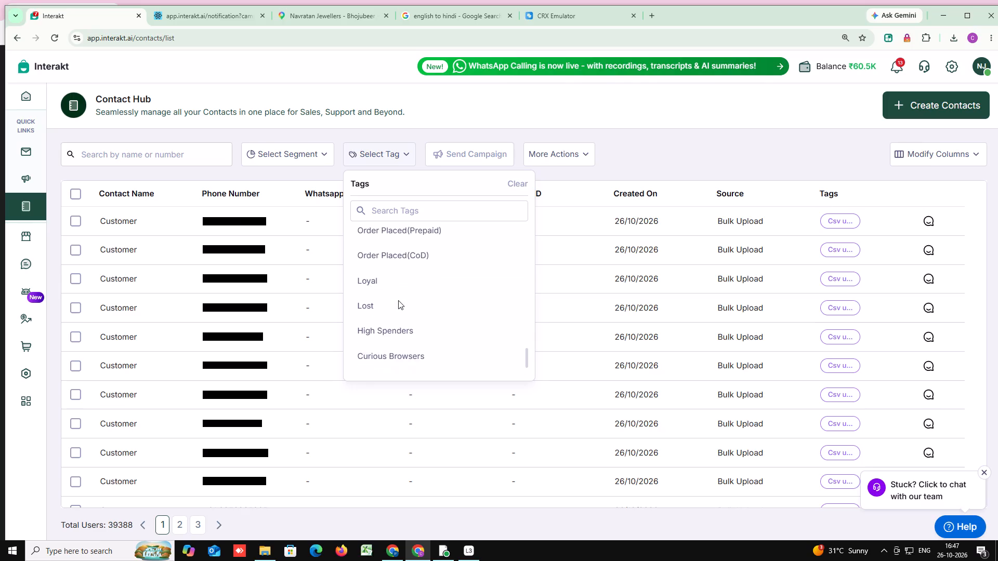
pyautogui.scroll(-2, 398, 300)
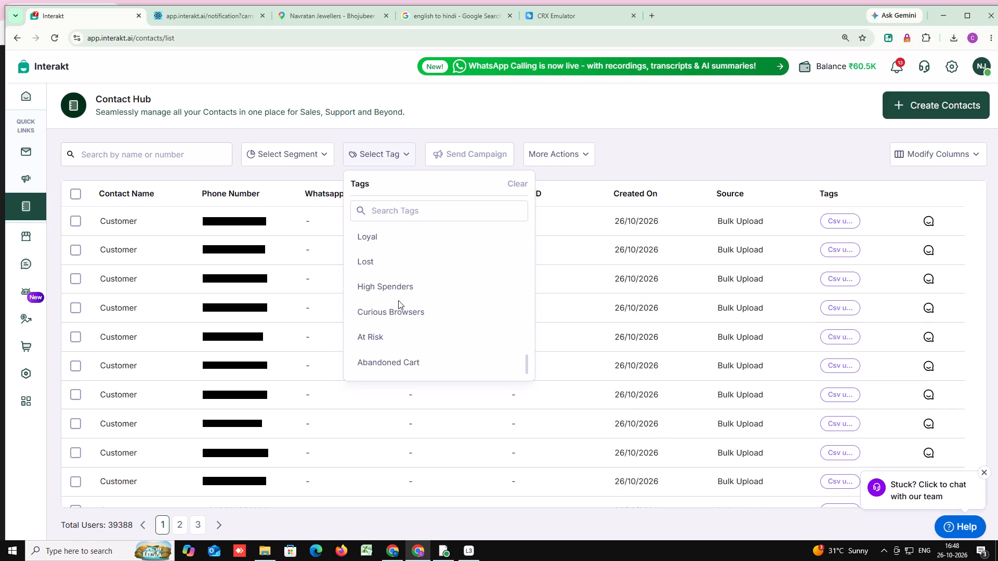
# Look through the list of tags available for filtering contacts in the Contact Hub, from Abandoned Cart back to the CSV upload tags.
pyautogui.scroll(-2, 382, 303)
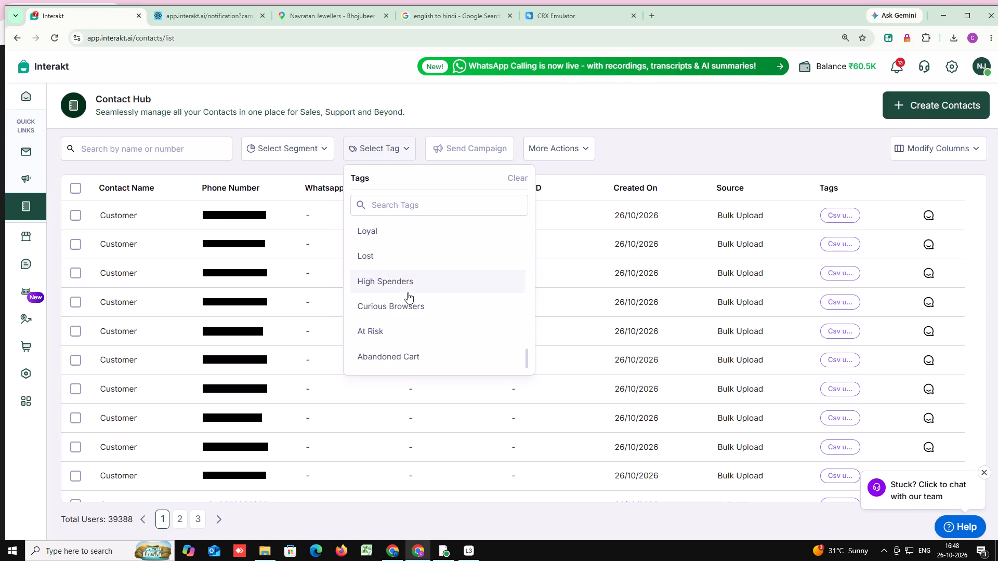
pyautogui.scroll(1, 408, 292)
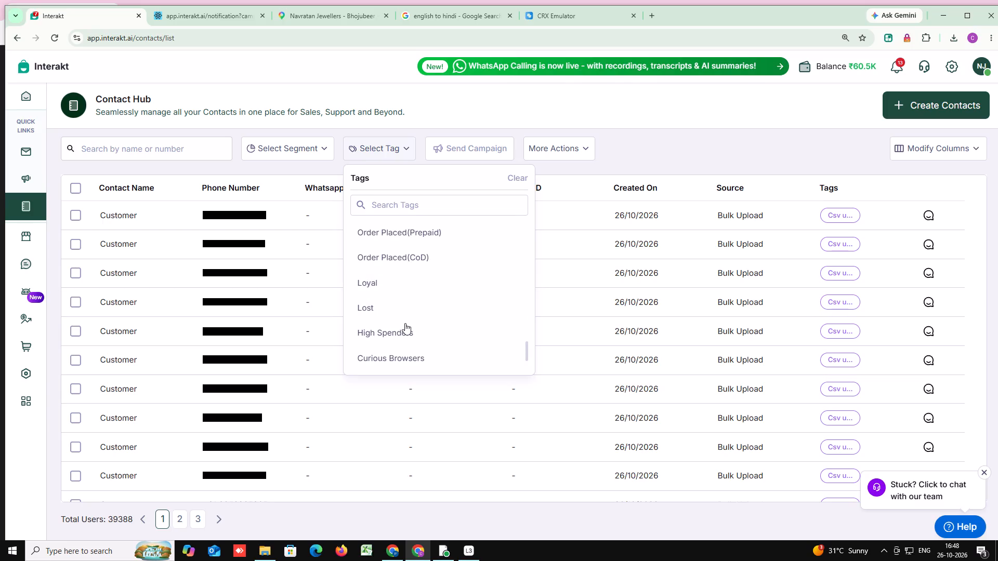
pyautogui.scroll(-3, 405, 323)
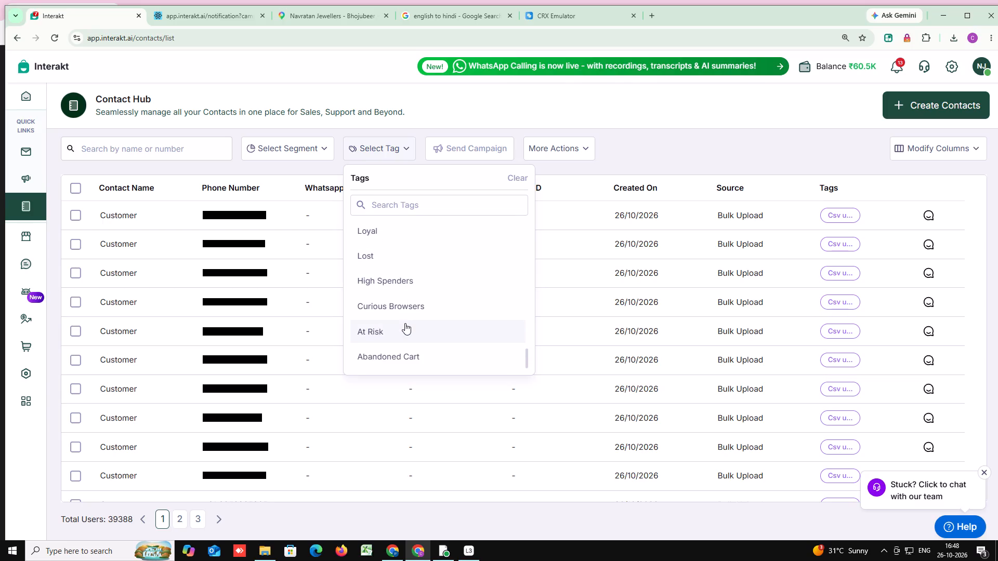
pyautogui.scroll(3, 405, 323)
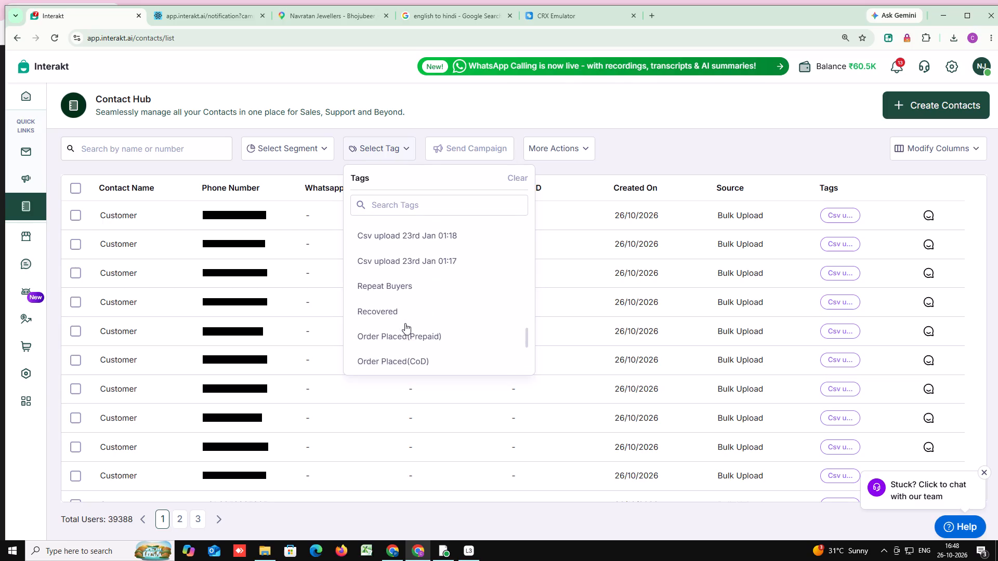
# Filter the Contact Hub's contacts by the Recovered tag.
pyautogui.scroll(2, 405, 323)
pyautogui.scroll(-4, 405, 323)
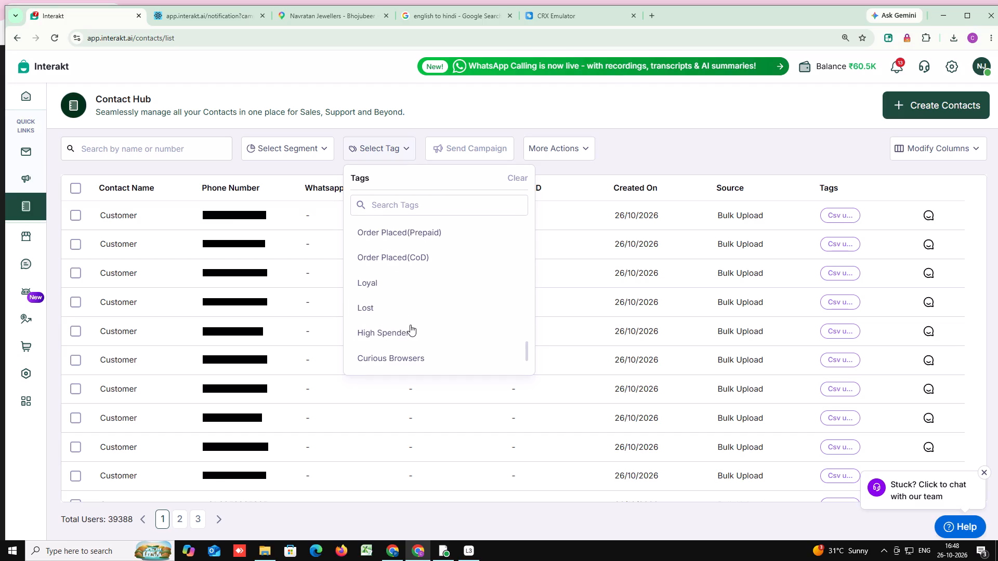
pyautogui.scroll(1, 410, 325)
pyautogui.click(404, 263)
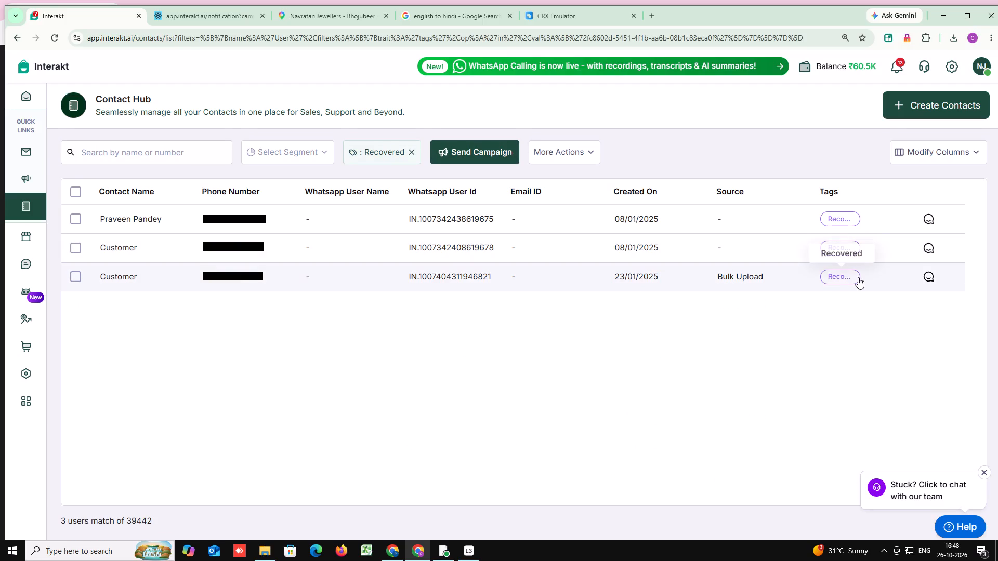
# Replace the Recovered tag with At Risk on the bulk-uploaded Customer contact created 23/01/2025, save it and return to the contact list.
pyautogui.click(863, 278)
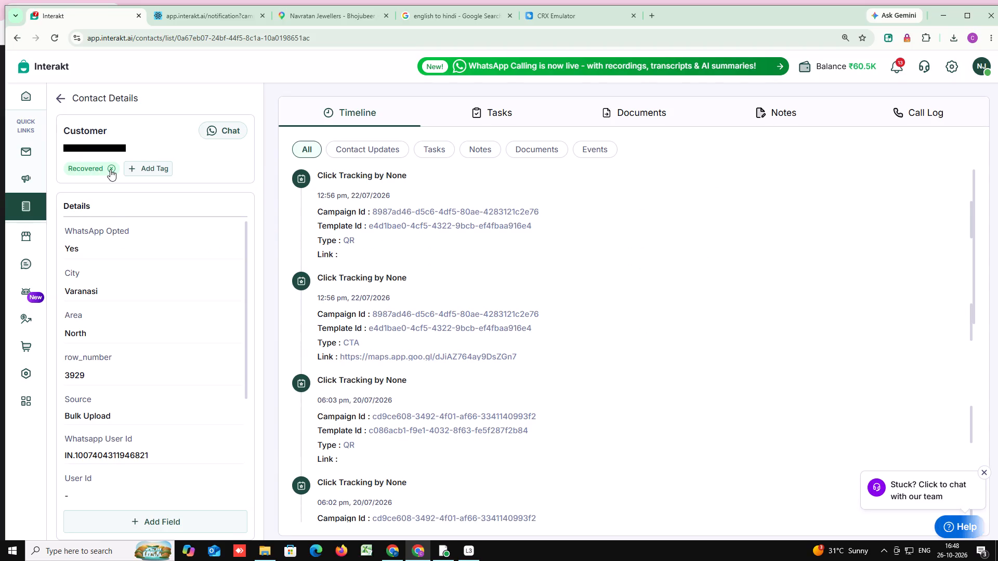
pyautogui.click(110, 169)
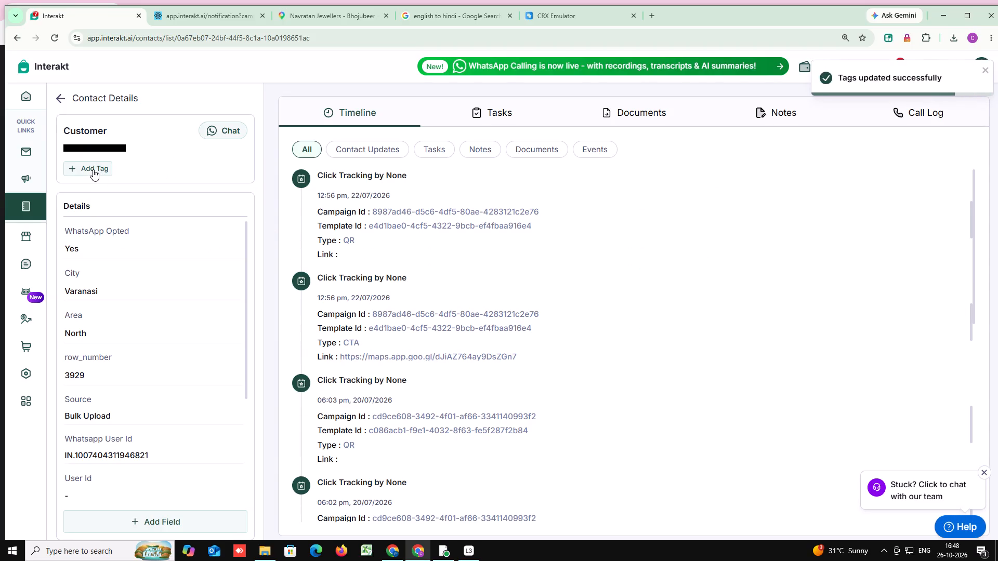
pyautogui.click(93, 169)
pyautogui.click(404, 327)
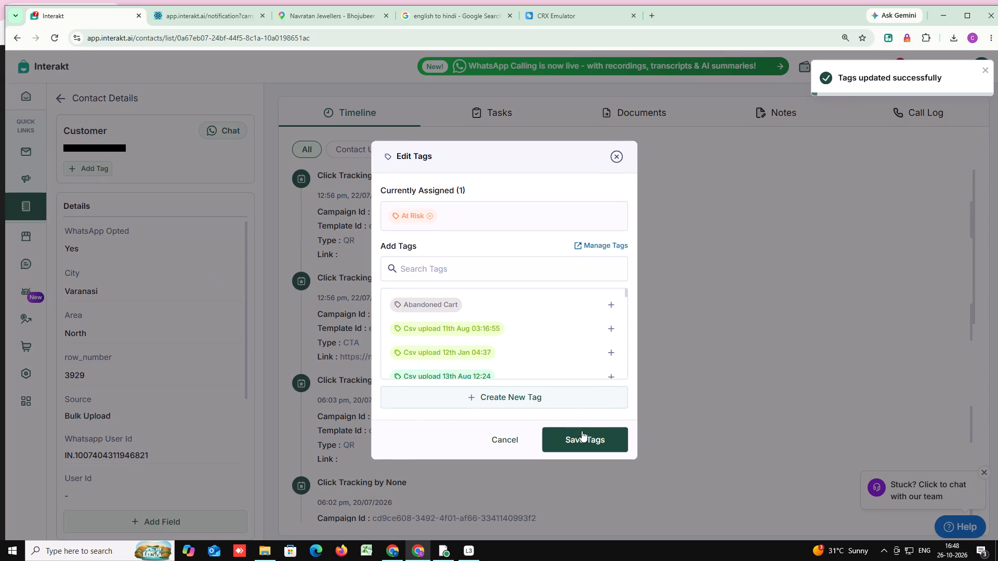
pyautogui.click(583, 435)
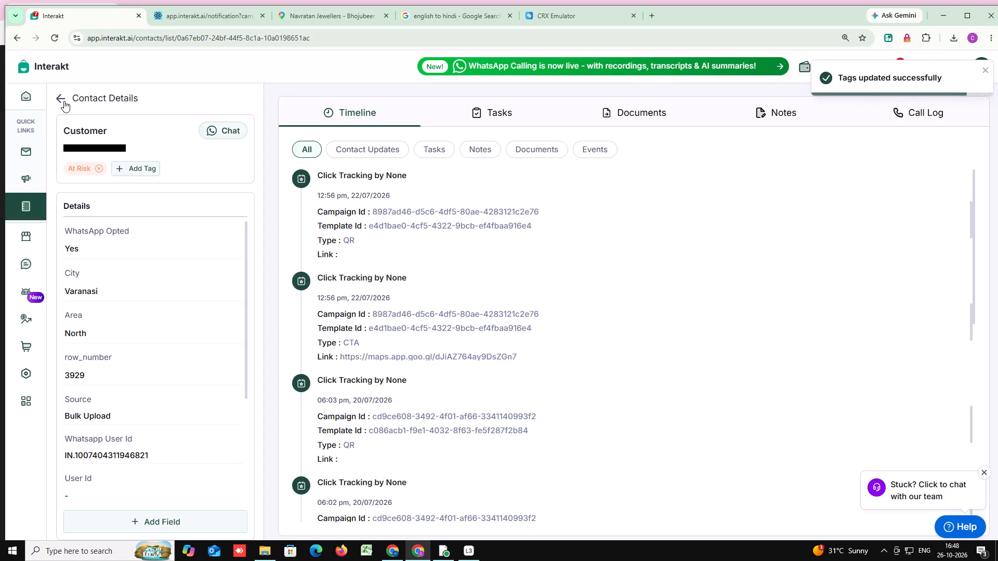
pyautogui.click(58, 98)
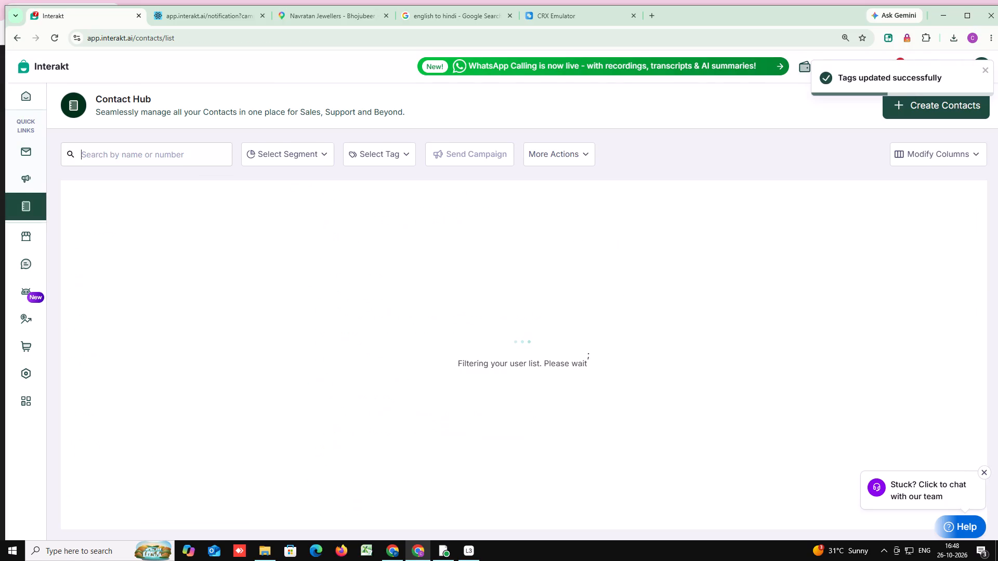